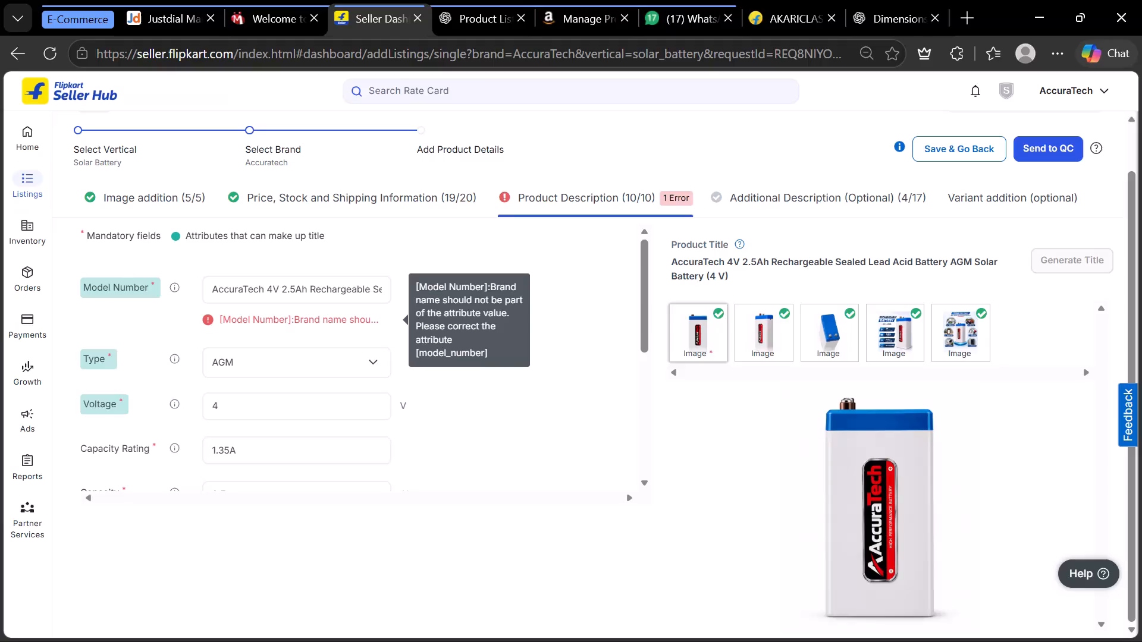
Remove the brand name AccuraTech from the start of the Model Number, leaving it beginning with 4V 2.5Ah Rechargeable.
click(266, 291)
key(BackSpace)
key(BackSpace)
key(BackSpace)
key(BackSpace)
key(BackSpace)
key(BackSpace)
key(BackSpace)
key(BackSpace)
key(BackSpace)
key(BackSpace)
key(BackSpace)
key(BackSpace)
key(BackSpace)
key(BackSpace)
key(BackSpace)
key(BackSpace)
key(BackSpace)
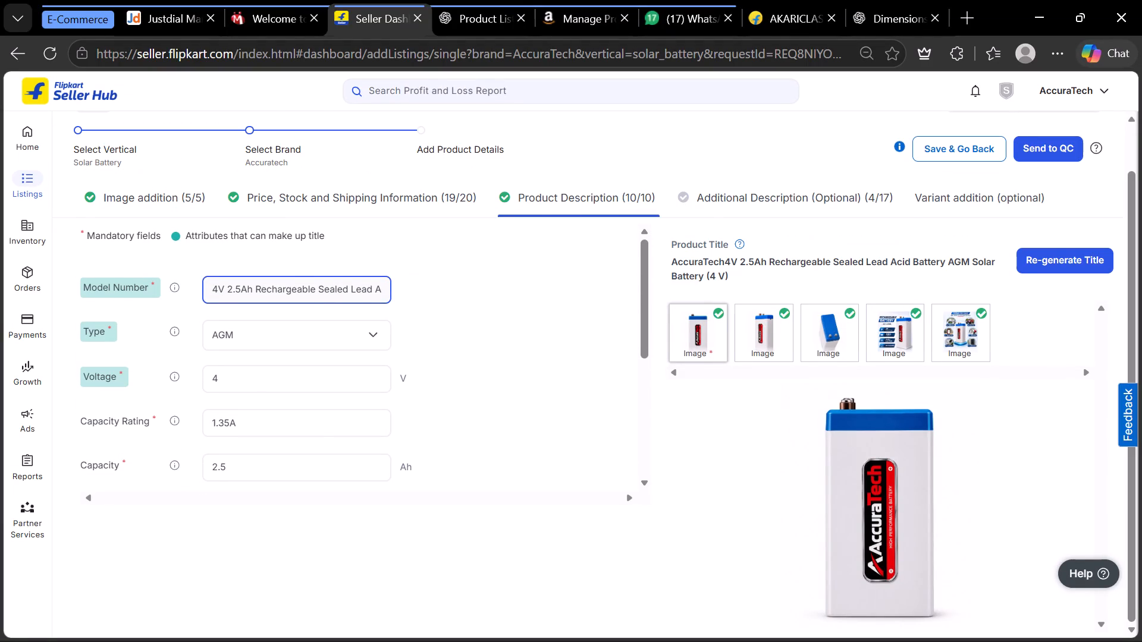
click(925, 238)
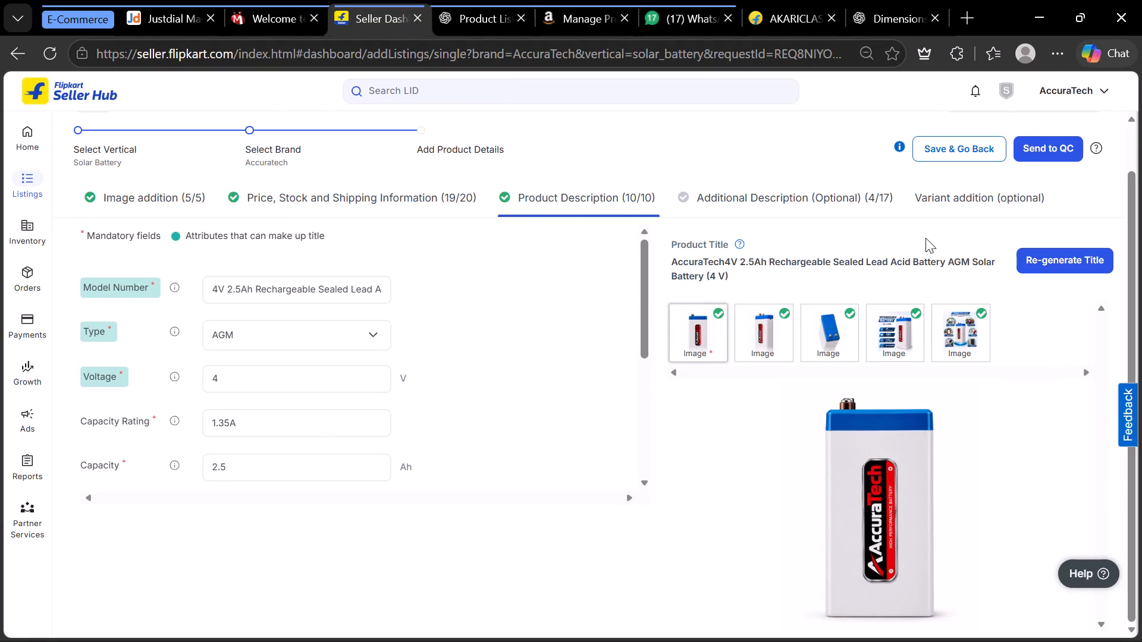
click(570, 332)
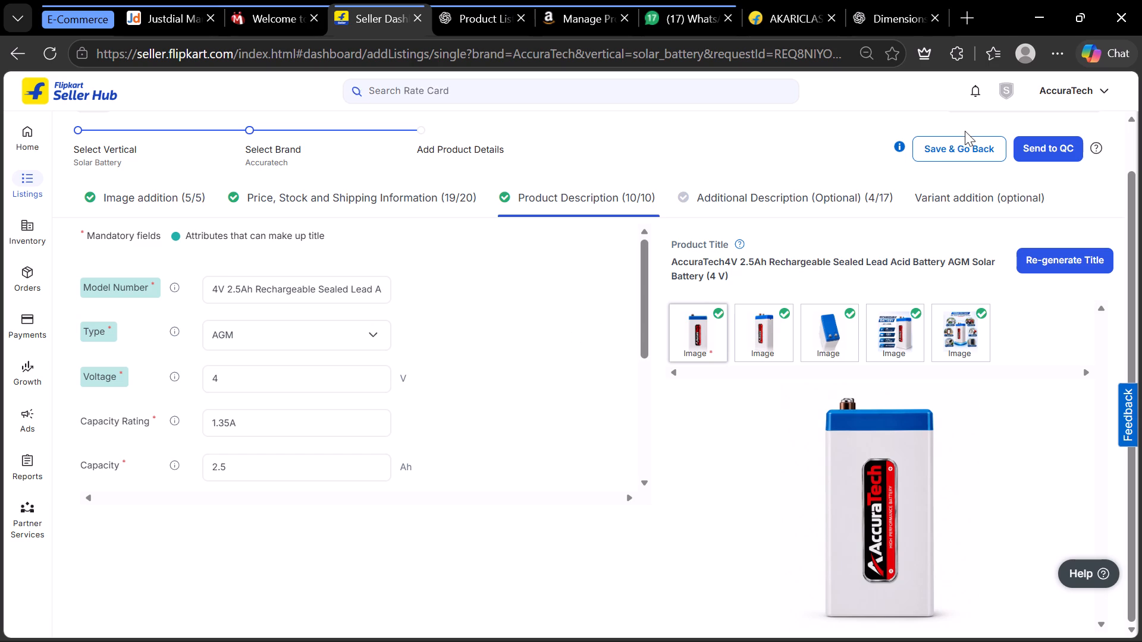
Send the 4V solar battery listing to quality check.
click(1044, 148)
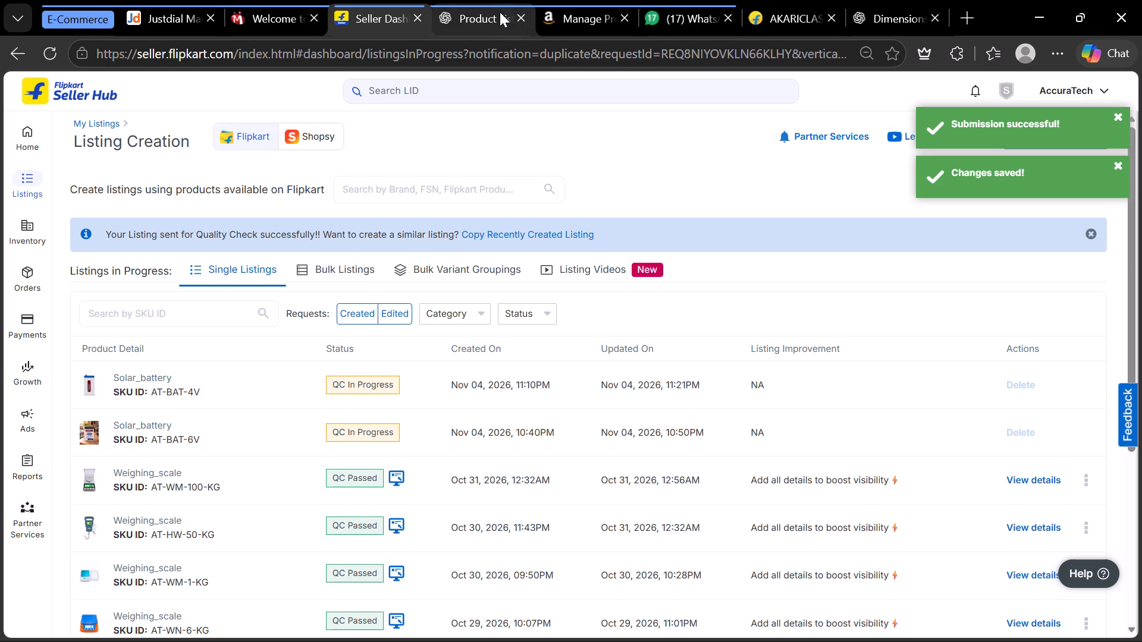
Switch to the Amazon Seller Central product list, reload it and place its browser tab ahead of the ChatGPT product listing tab.
click(564, 14)
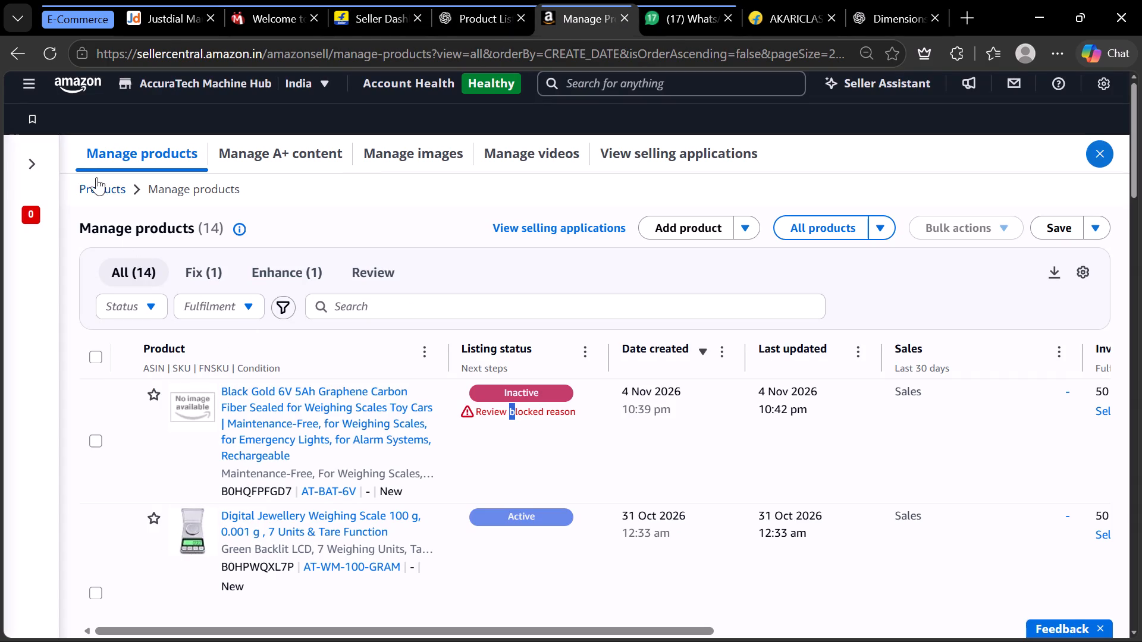
click(48, 62)
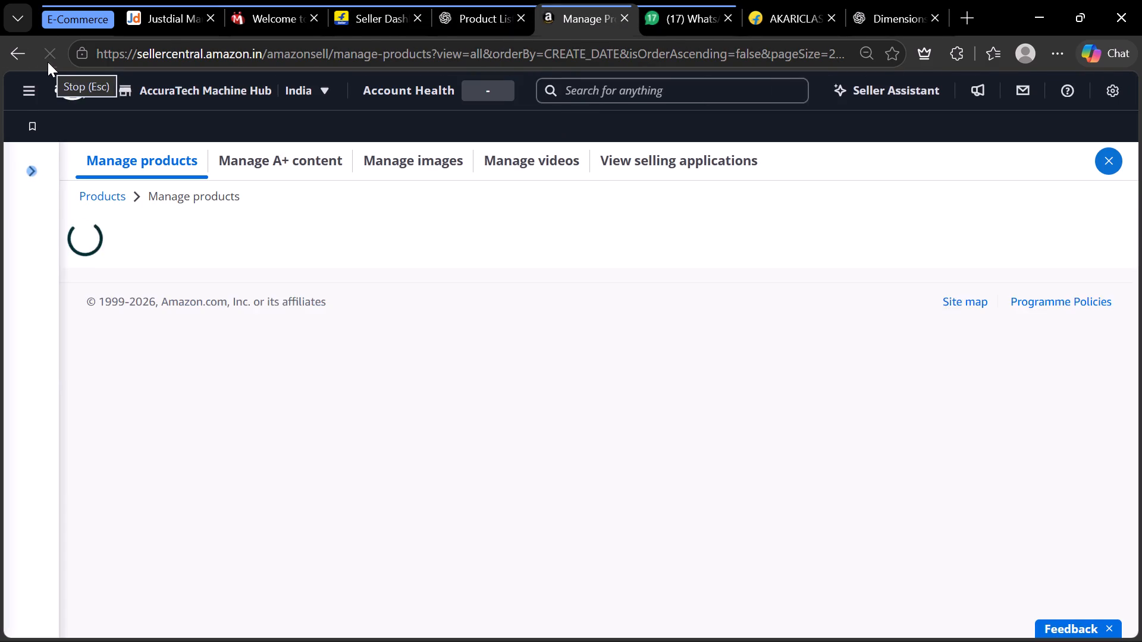
drag(485, 26, 585, 23)
click(492, 20)
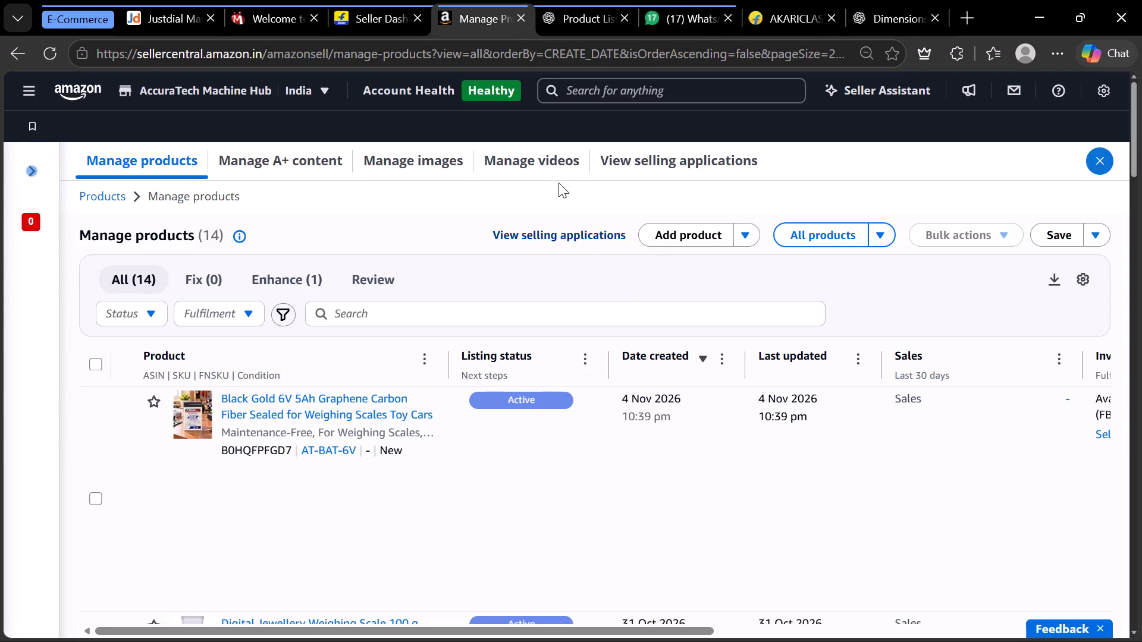
Start adding a new product from the Amazon Manage products page.
click(33, 97)
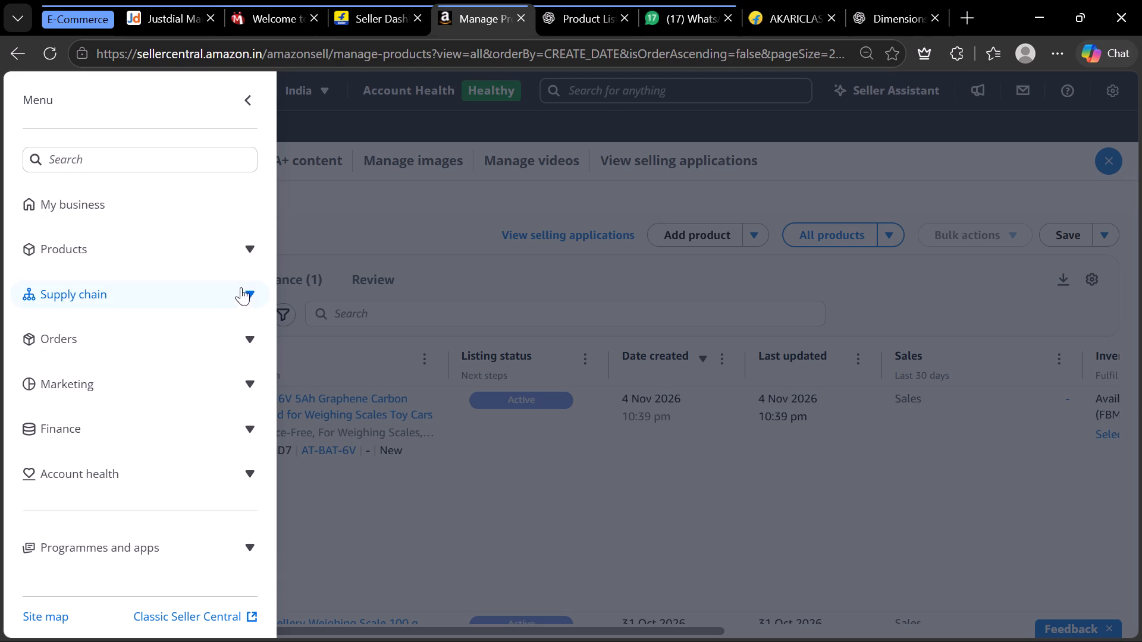
click(599, 193)
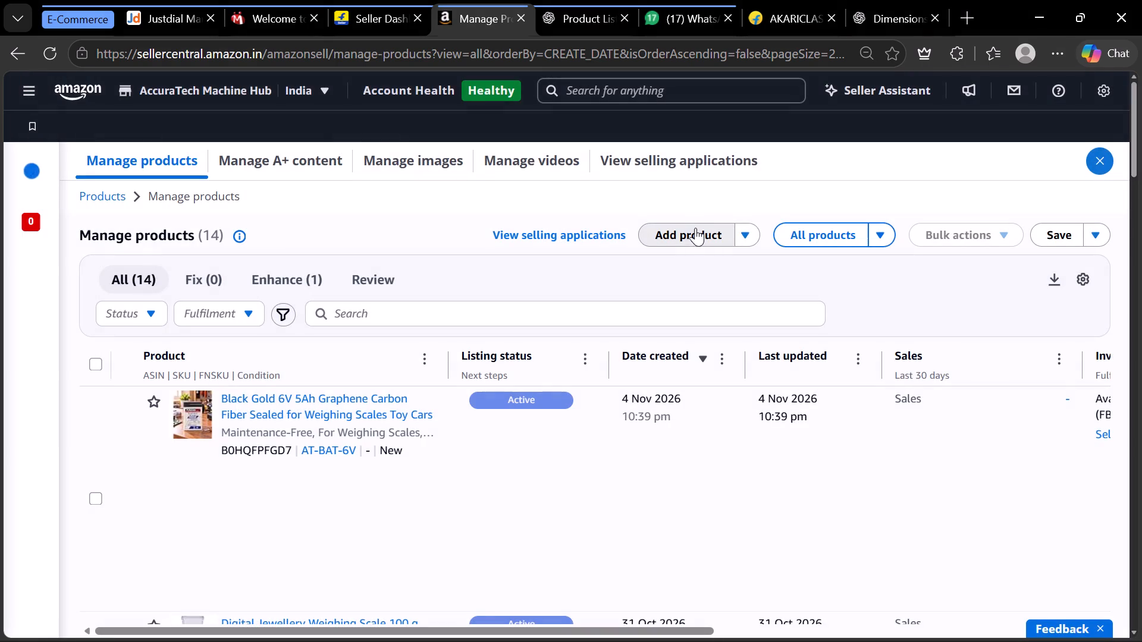
click(696, 230)
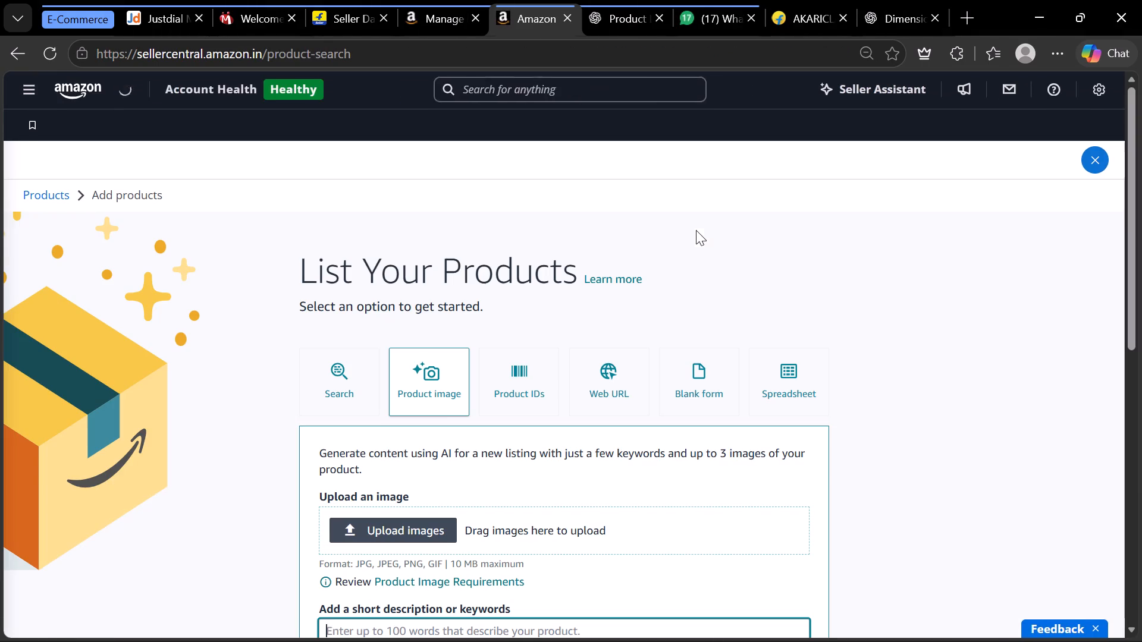
click(919, 16)
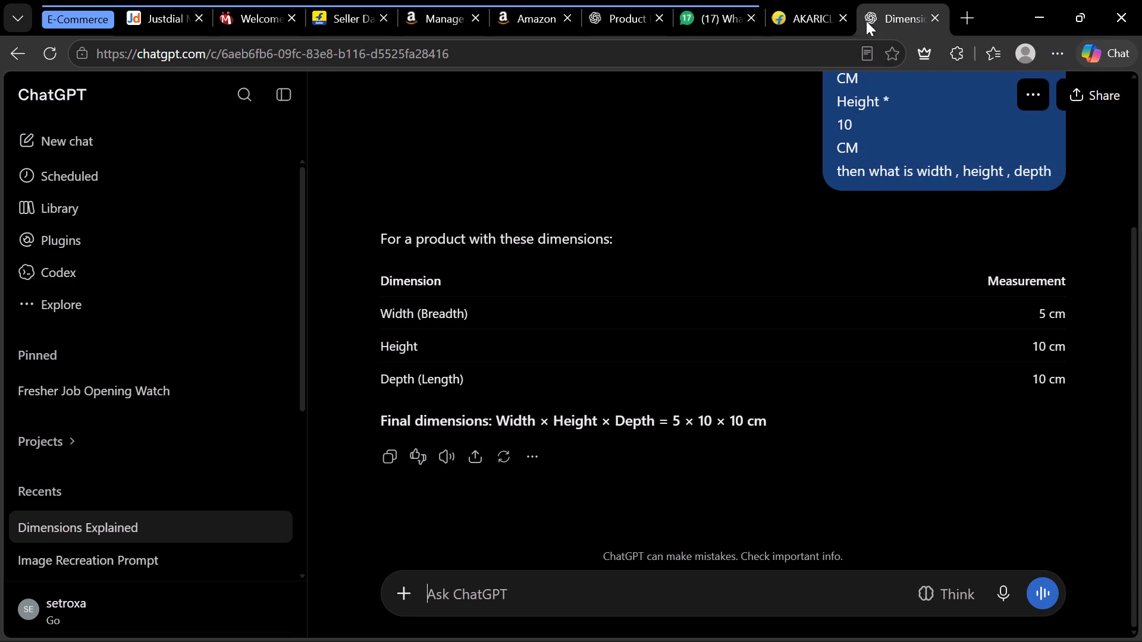
click(518, 17)
scroll(574, 308, down, 2)
scroll(426, 230, up, 1)
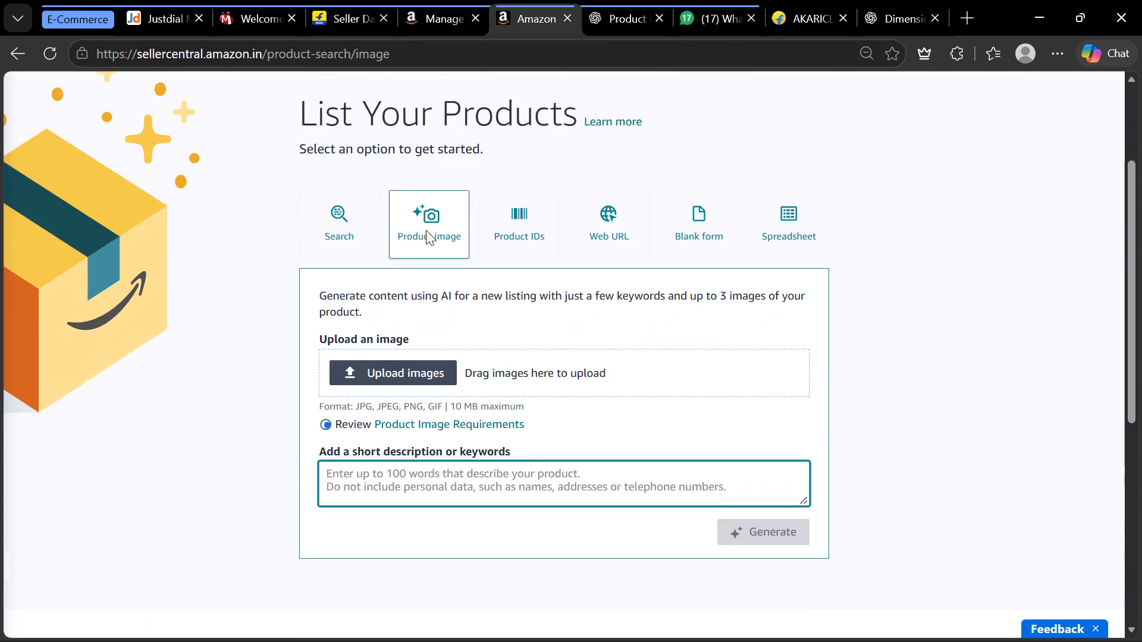
scroll(426, 230, up, 1)
click(420, 410)
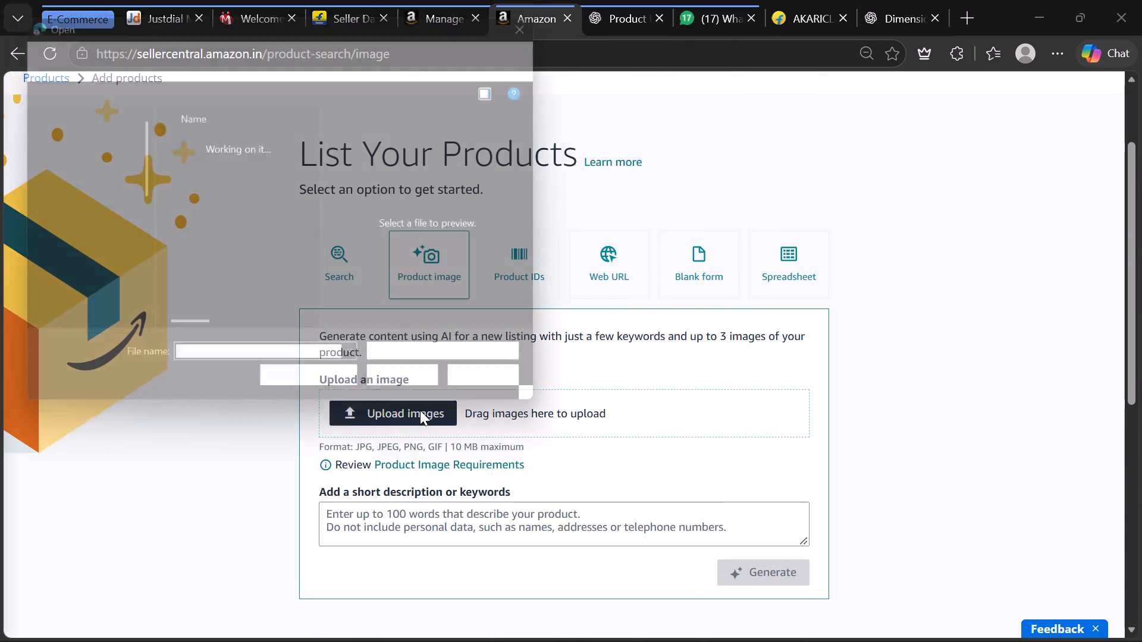
click(216, 167)
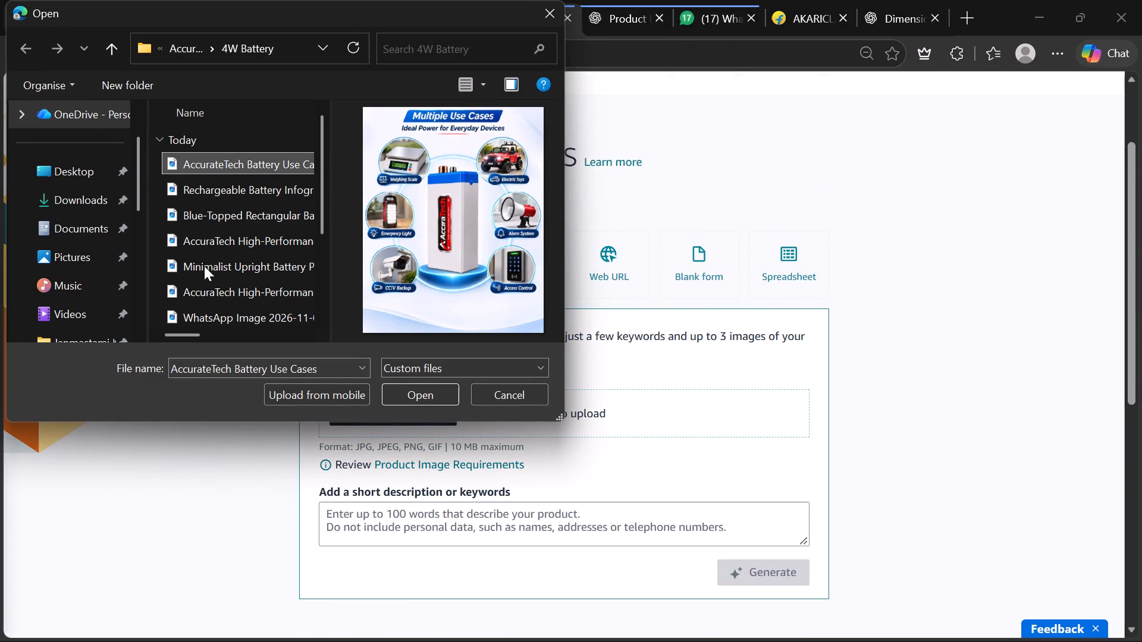
click(205, 269)
key(Down)
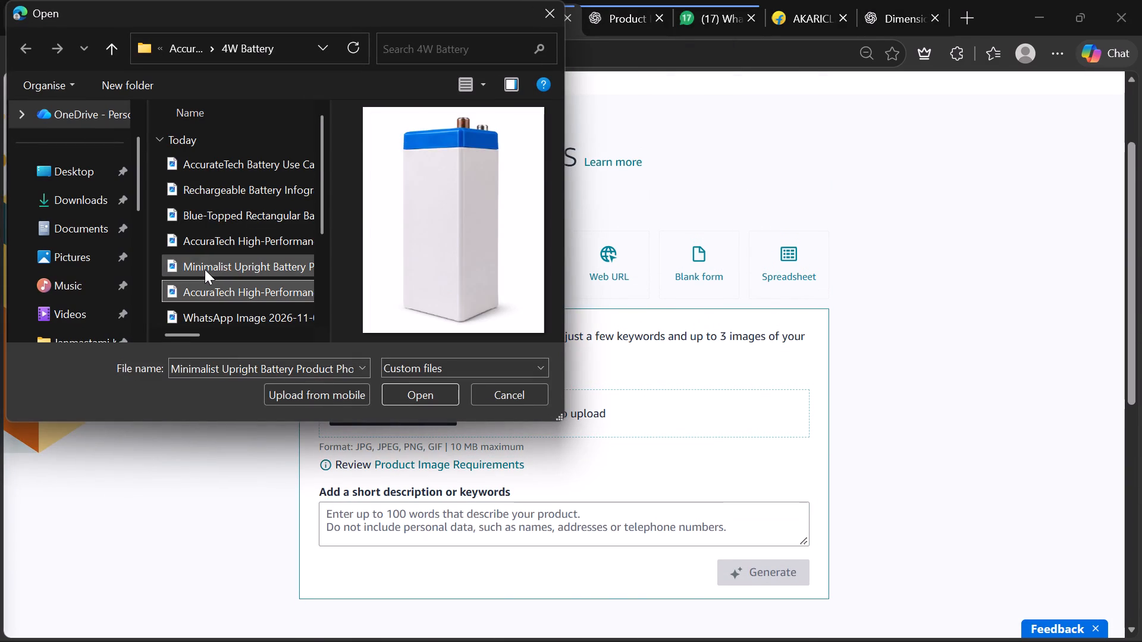
key(Return)
click(381, 413)
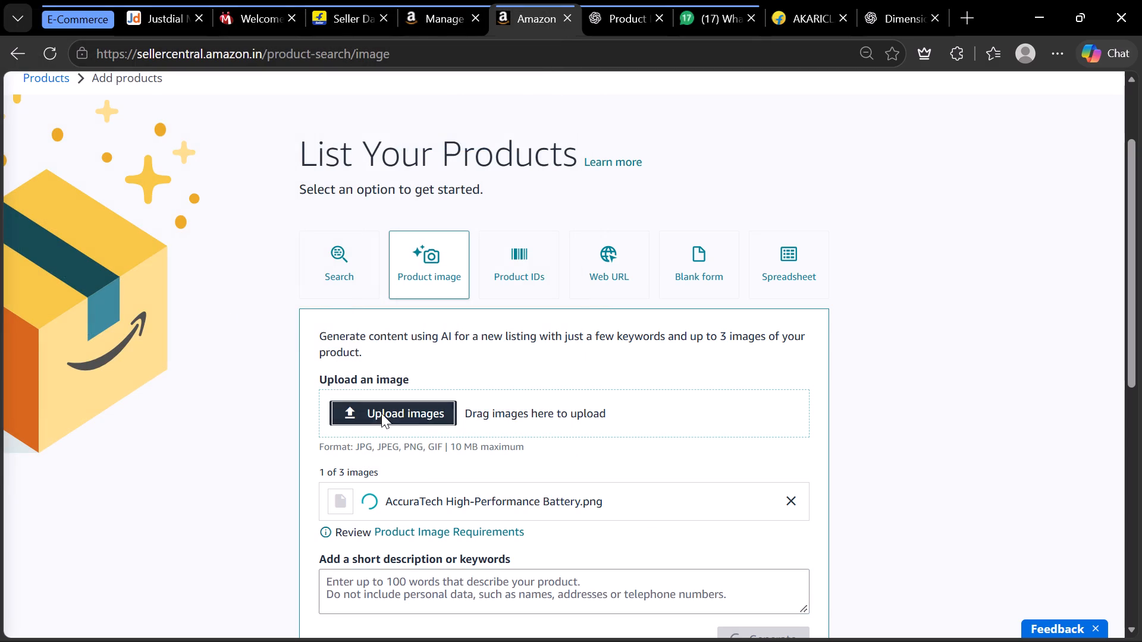
click(256, 191)
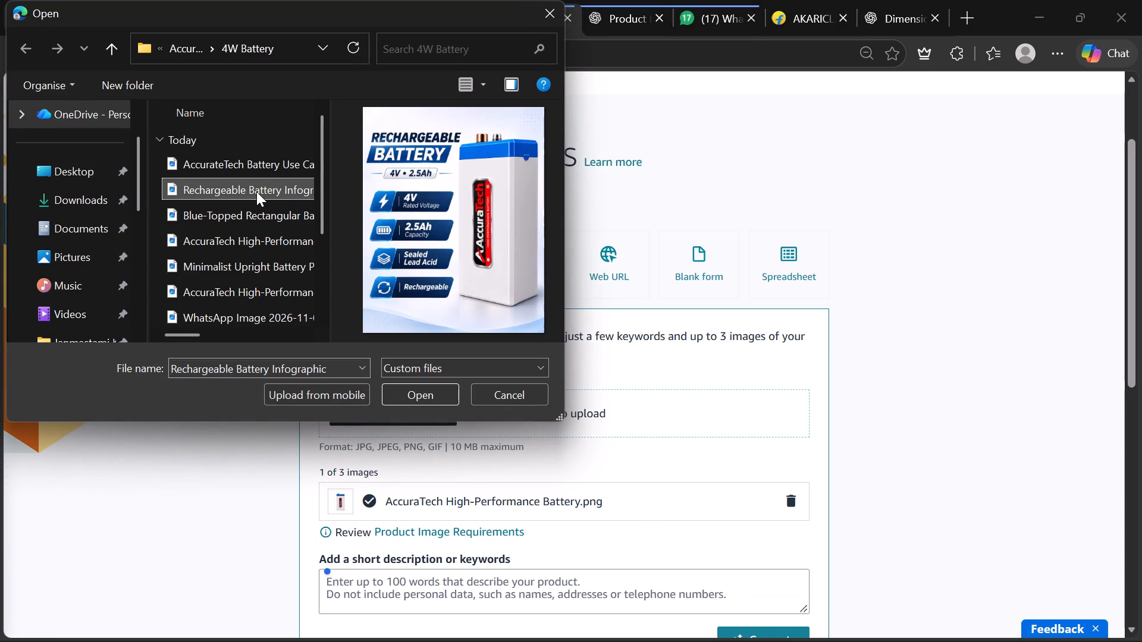
key(Return)
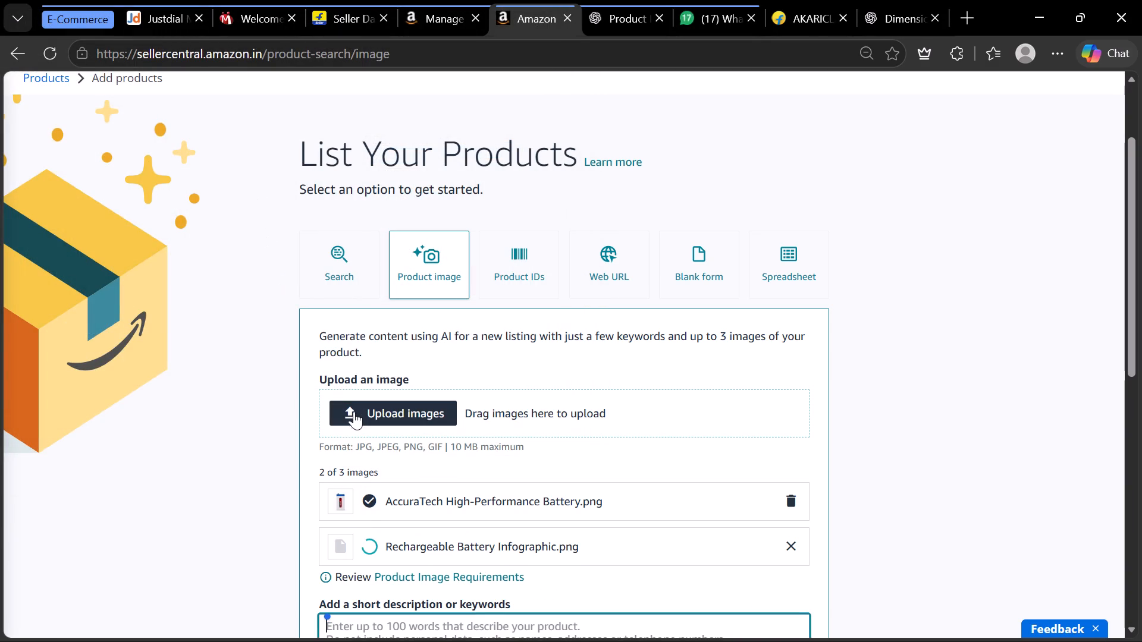
click(358, 410)
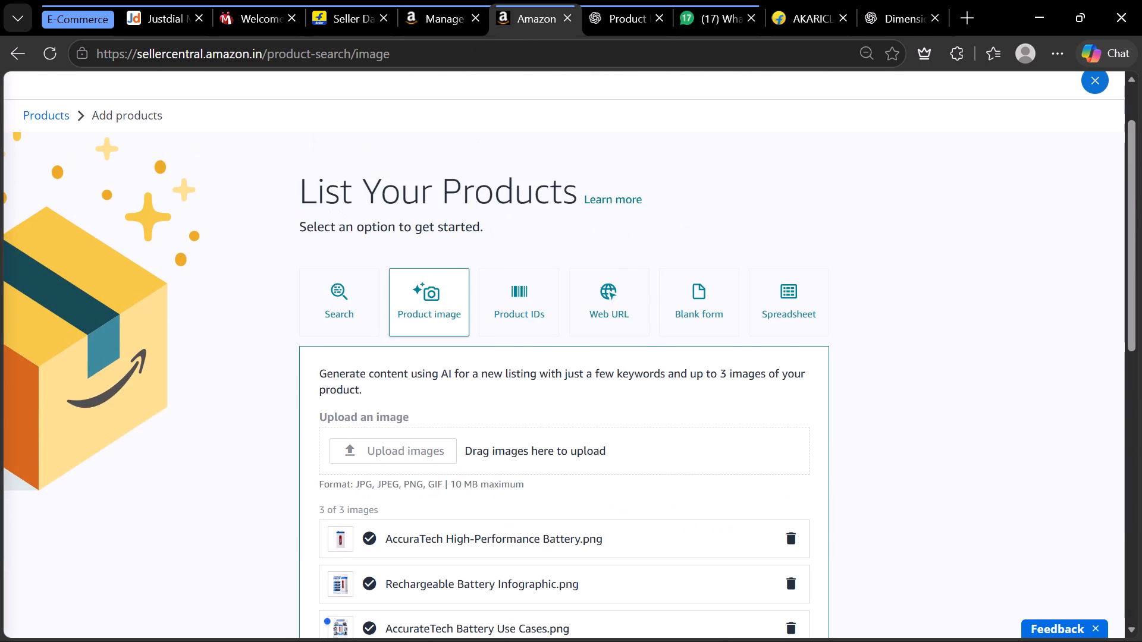
scroll(515, 182, down, 1)
key(ctrl+v)
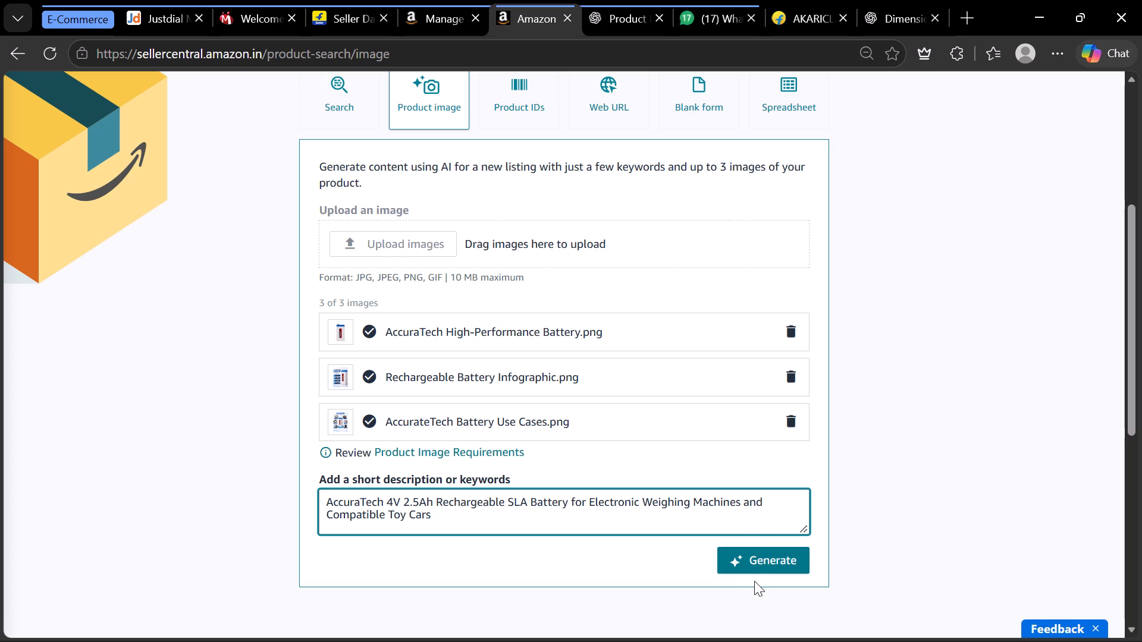
Generate the AI listing content from the images and description, accepting the disclaimer.
click(755, 561)
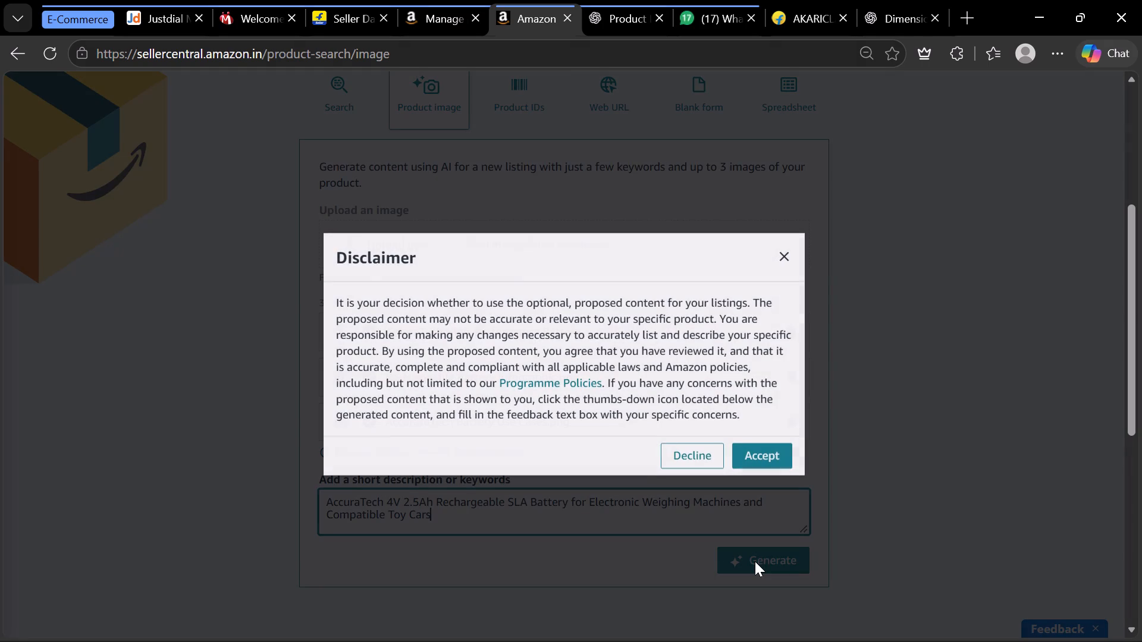
click(751, 452)
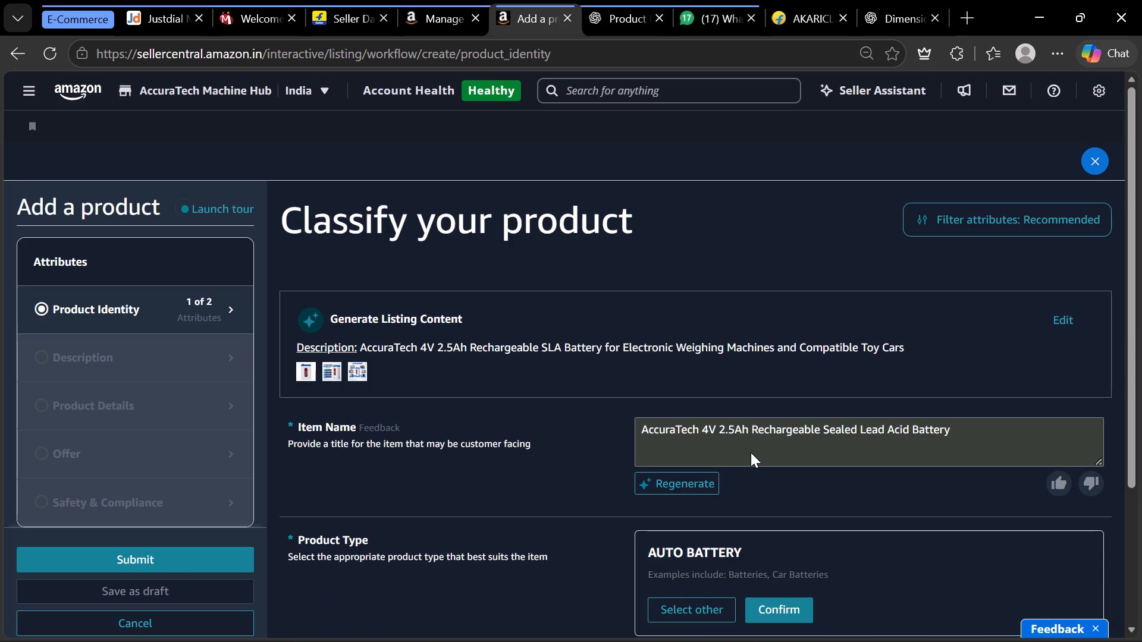
Choose to select a different product type and enter battery as the category search term.
scroll(751, 452, down, 2)
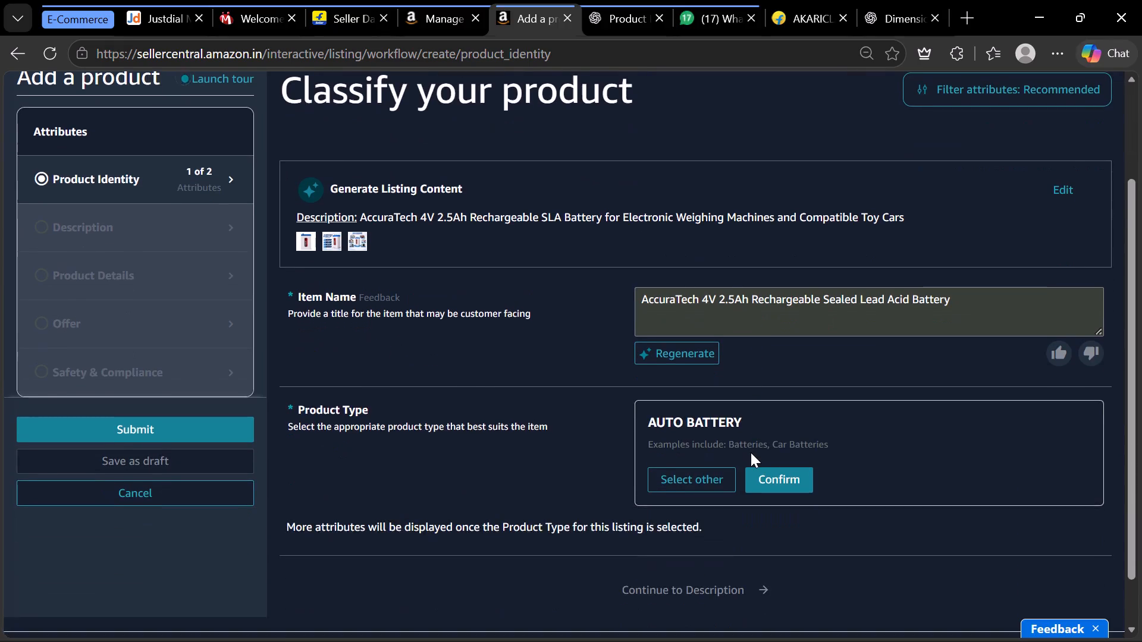
scroll(751, 452, down, 1)
click(711, 427)
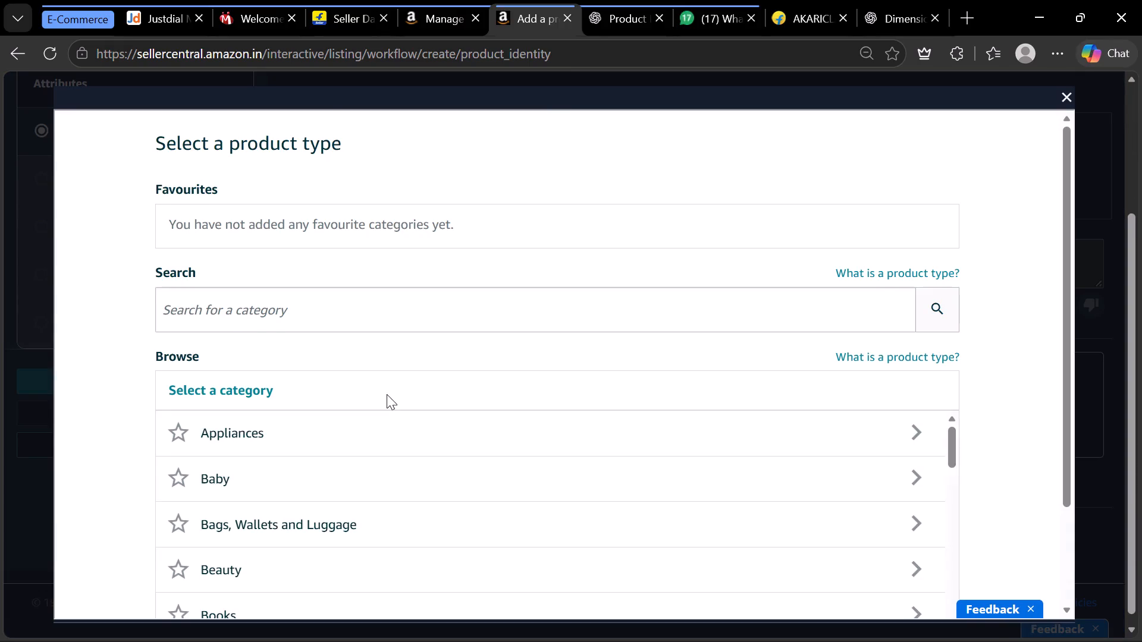
scroll(387, 394, down, 5)
scroll(387, 394, up, 2)
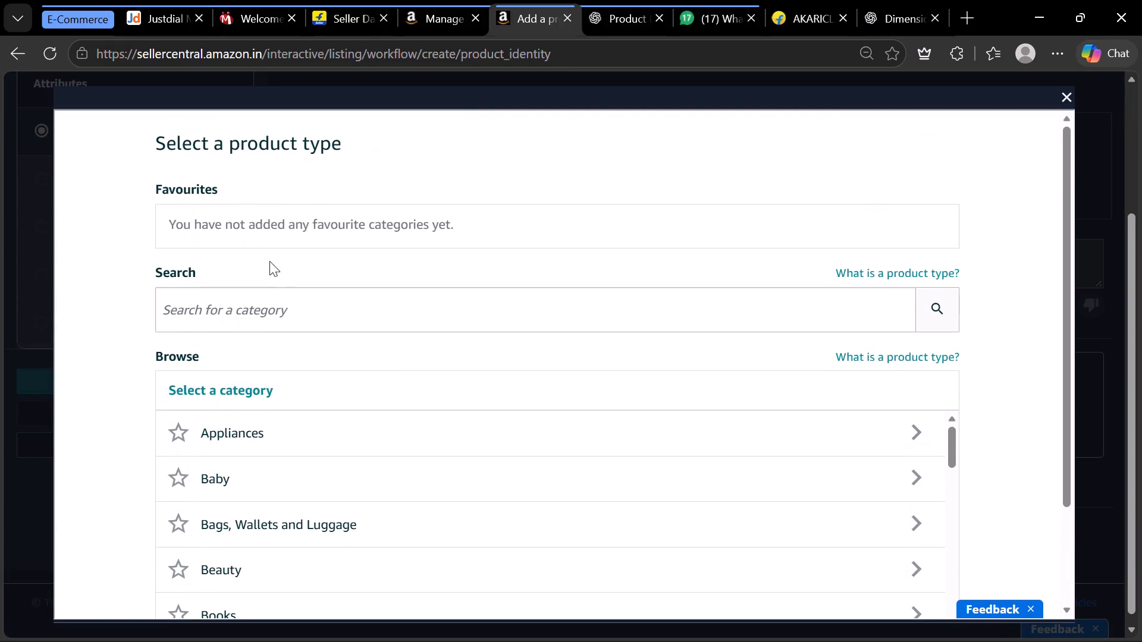
click(284, 319)
text(battery)
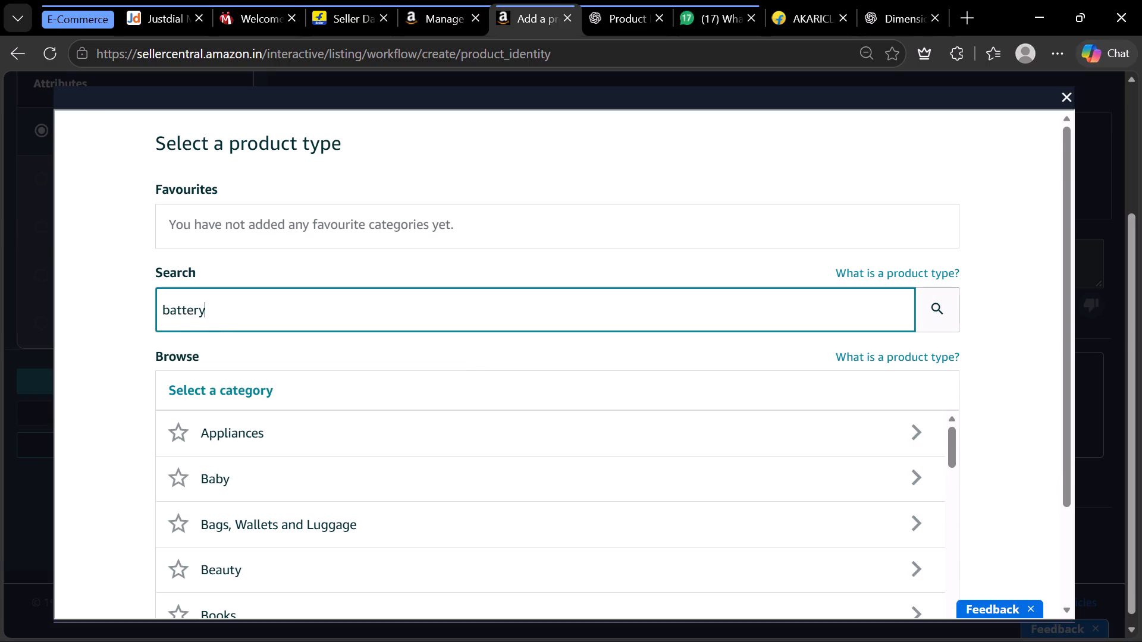
Find the existing Virgo VBL-0430 4V battery among the managed products, view its Amazon product page, and close that page.
click(412, 18)
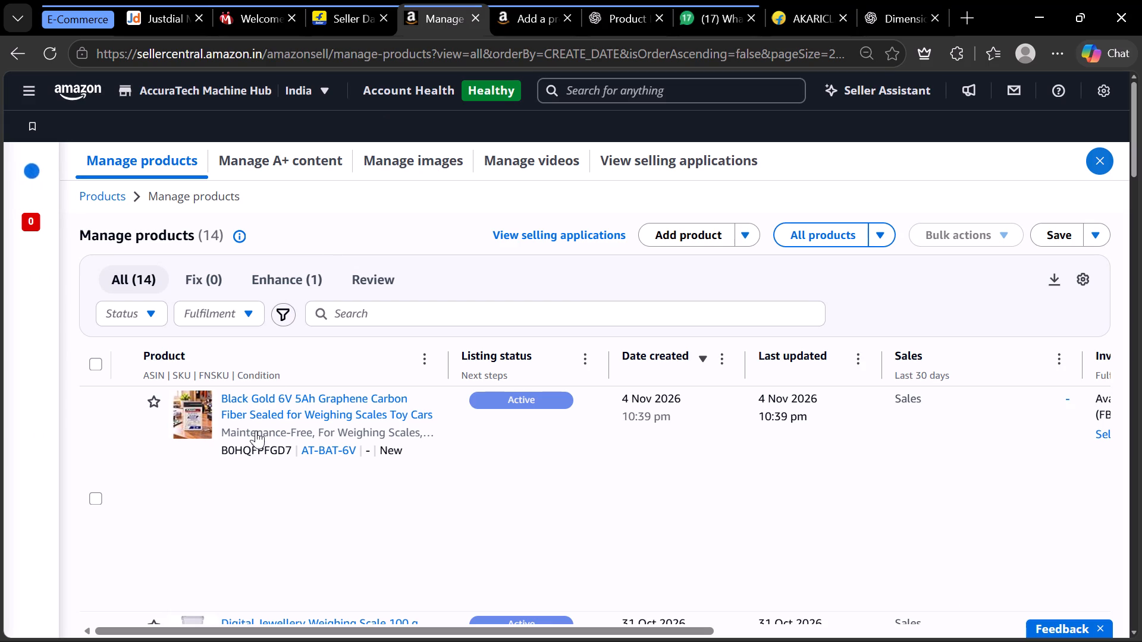
scroll(338, 544, down, 5)
scroll(419, 336, down, 3)
scroll(419, 336, up, 2)
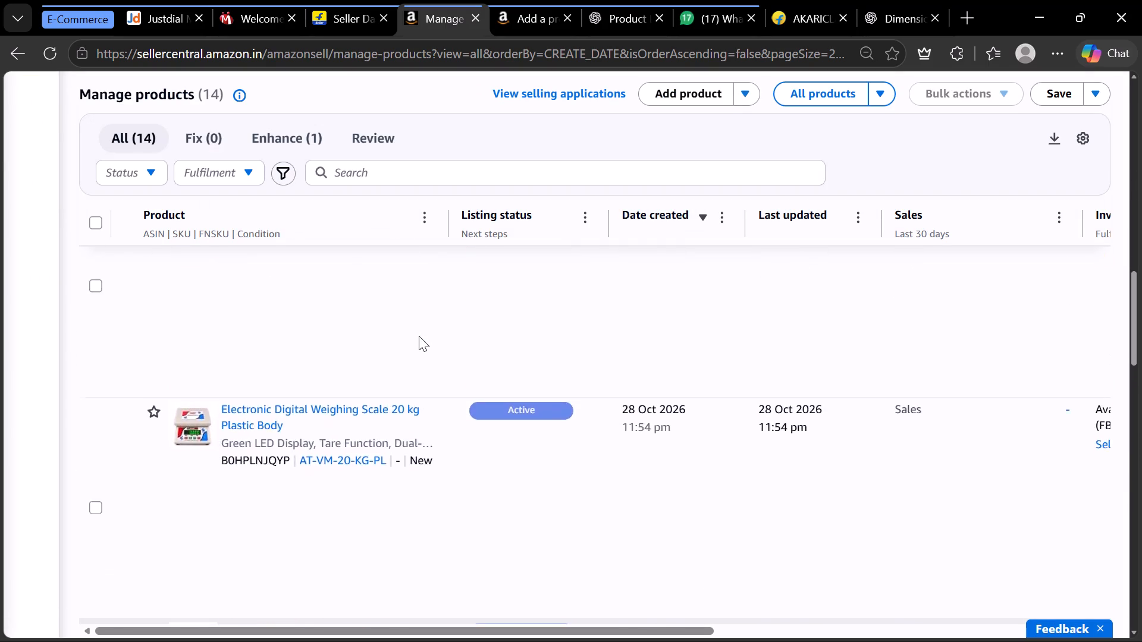
scroll(419, 336, up, 4)
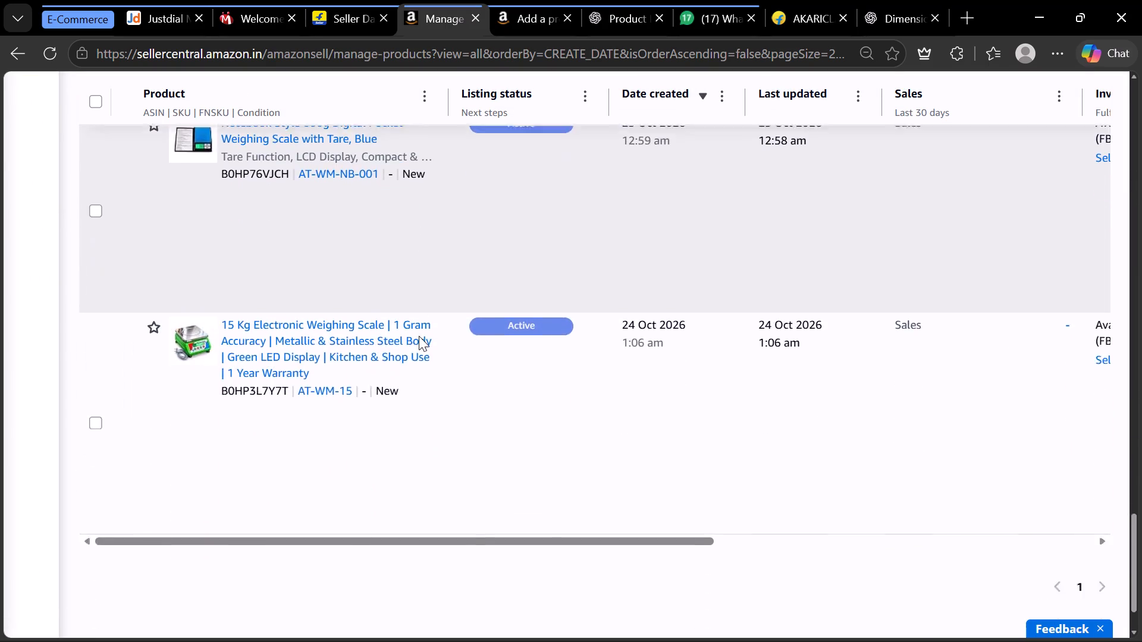
scroll(419, 336, up, 3)
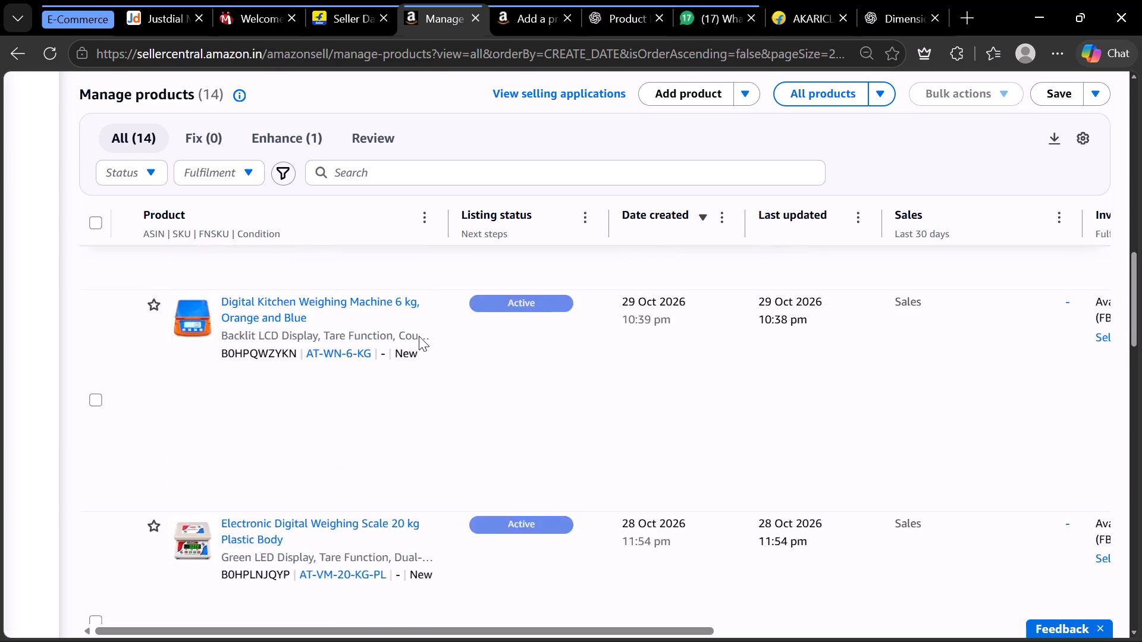
scroll(419, 336, up, 3)
scroll(419, 336, down, 4)
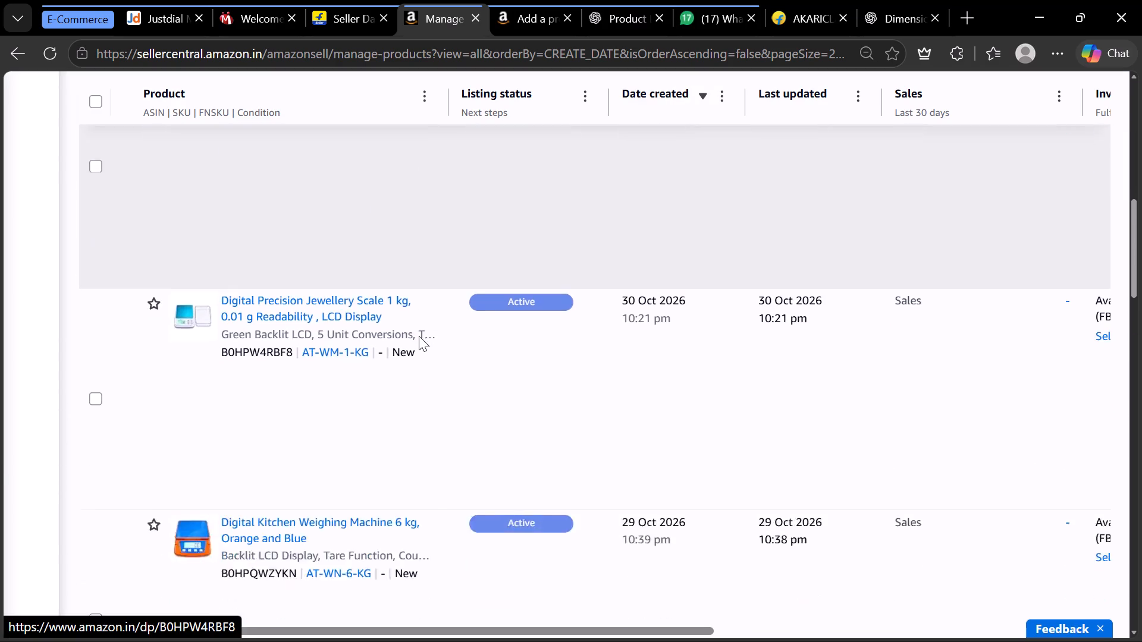
scroll(419, 336, down, 3)
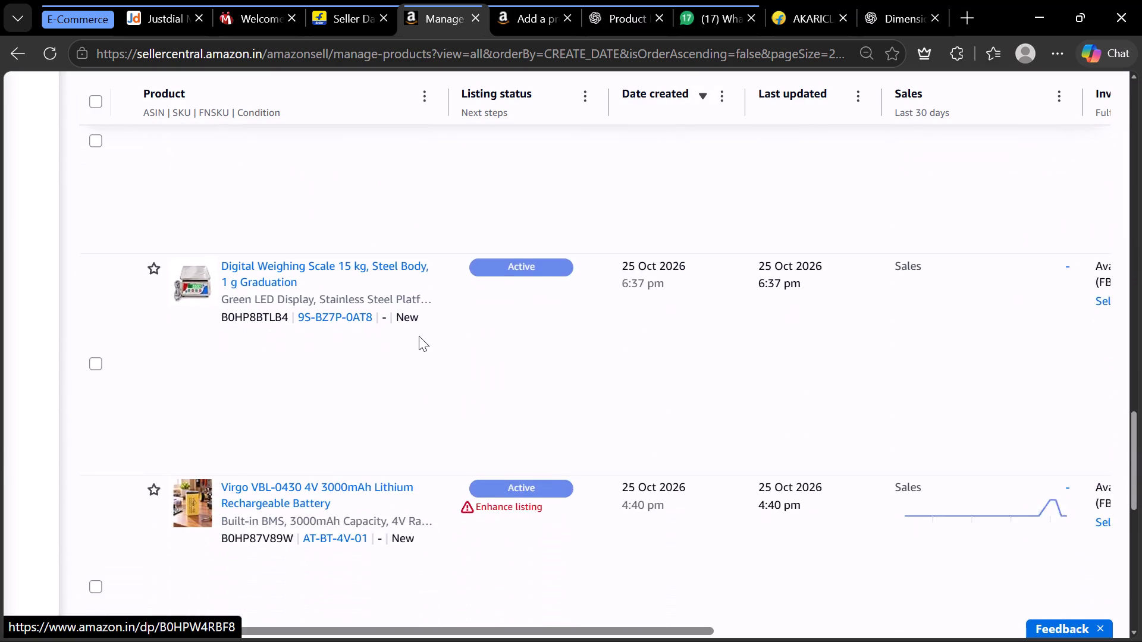
scroll(419, 336, down, 1)
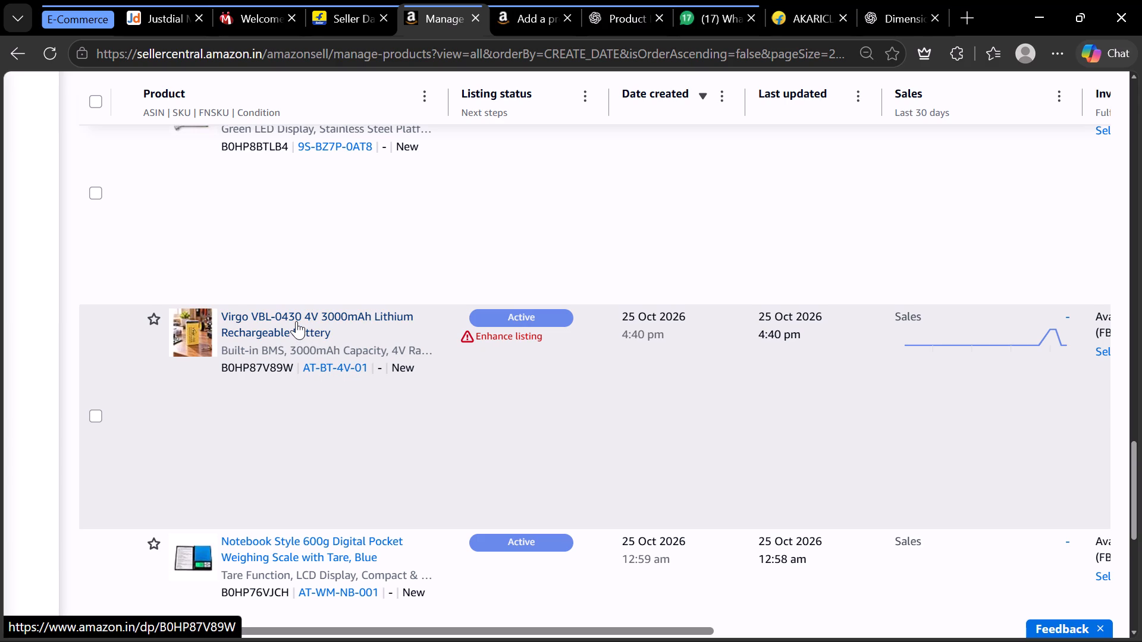
click(296, 321)
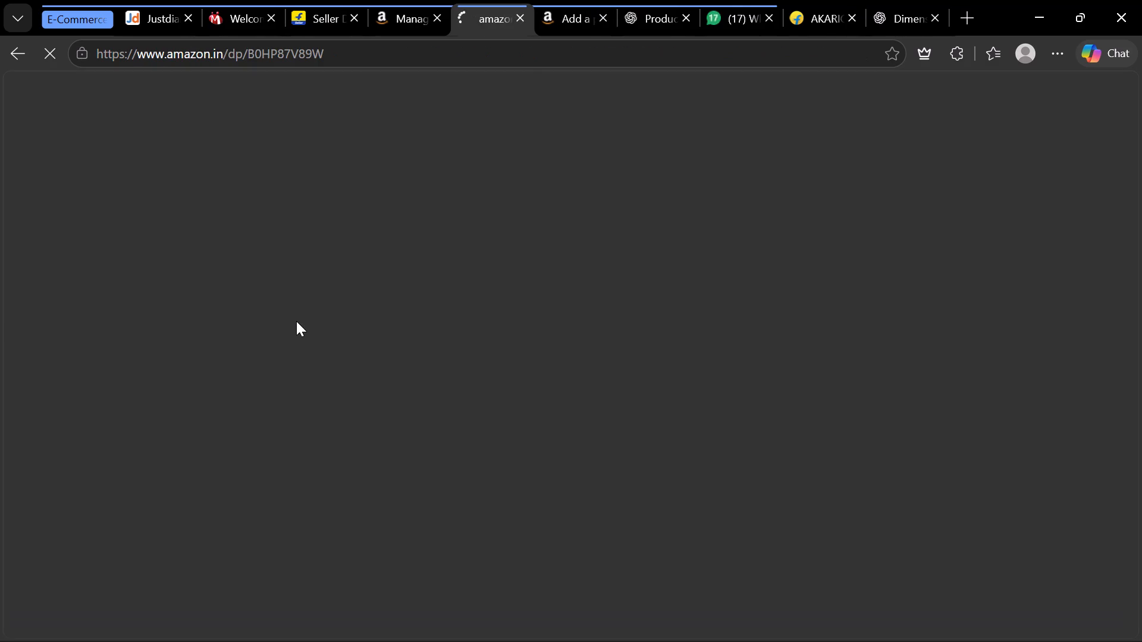
scroll(296, 321, down, 1)
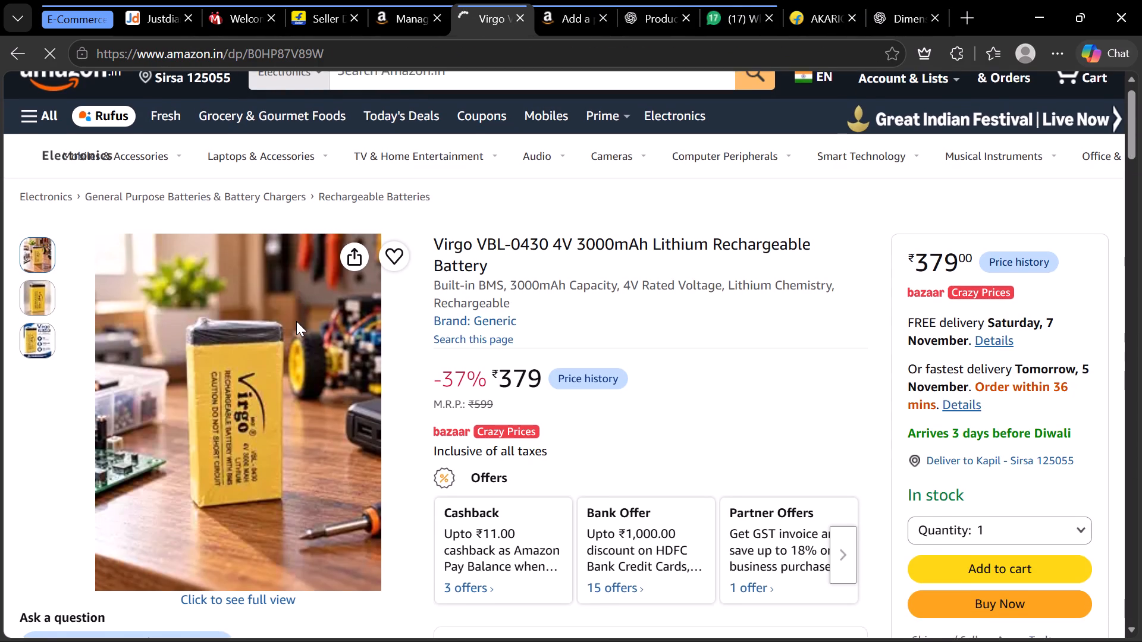
scroll(296, 321, down, 1)
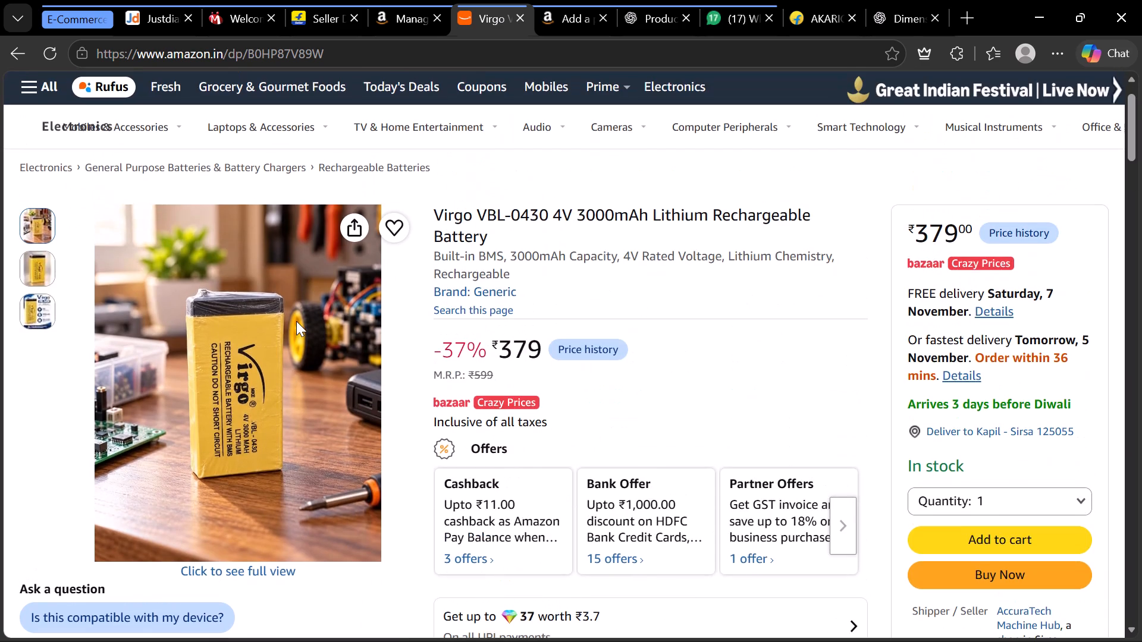
click(516, 11)
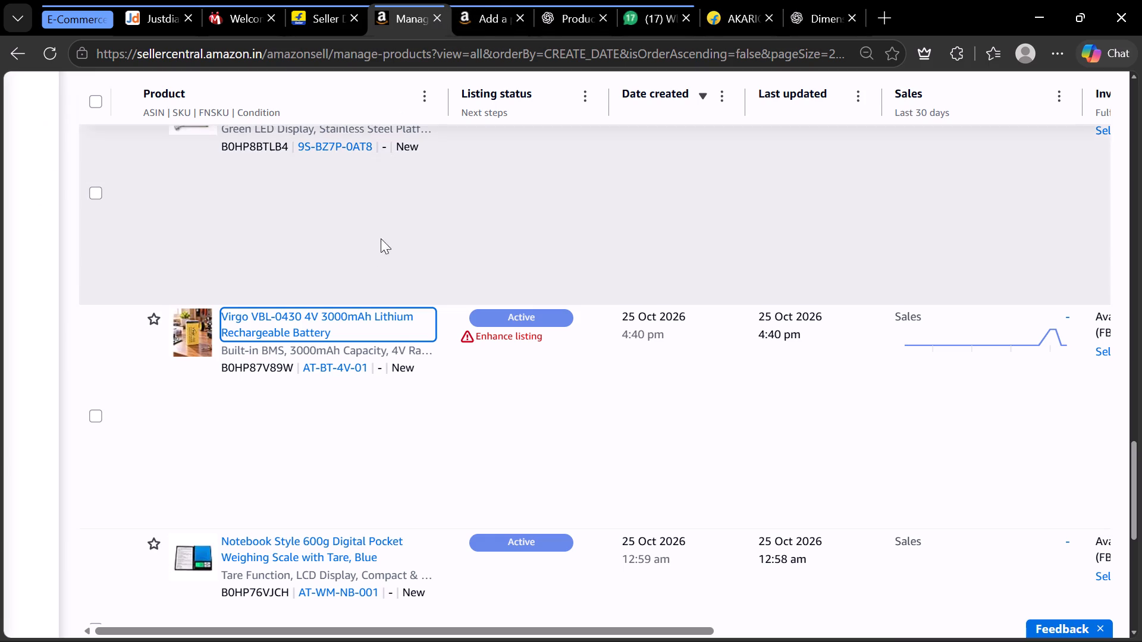
Open the Virgo battery's listing for editing, review its Product Identity attributes, and leave without saving.
scroll(761, 331, left, 3)
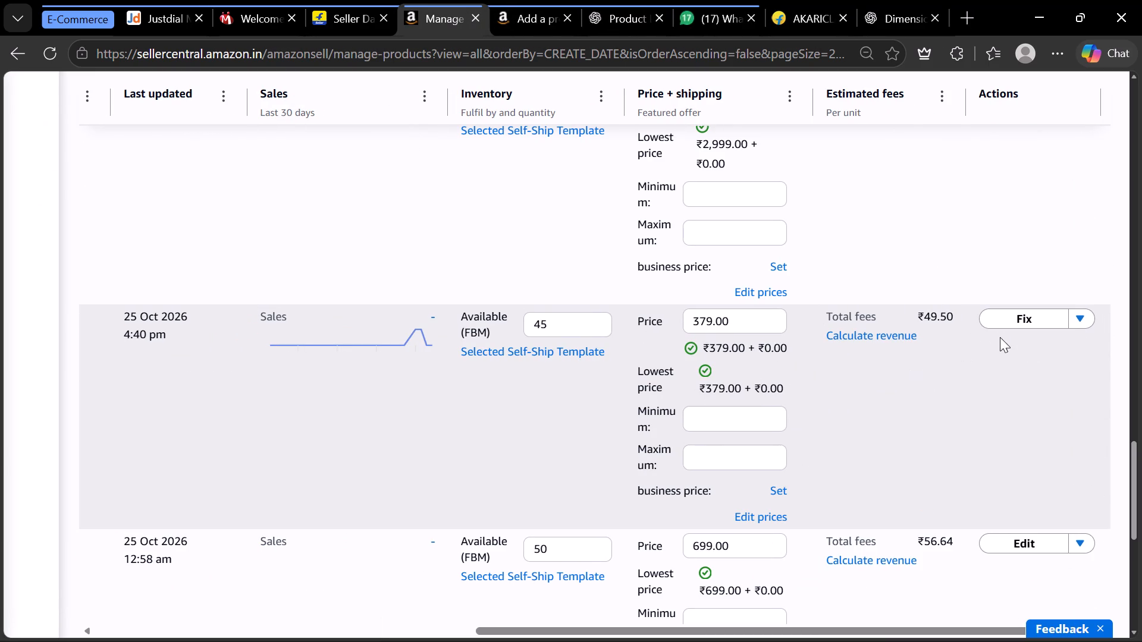
click(1075, 320)
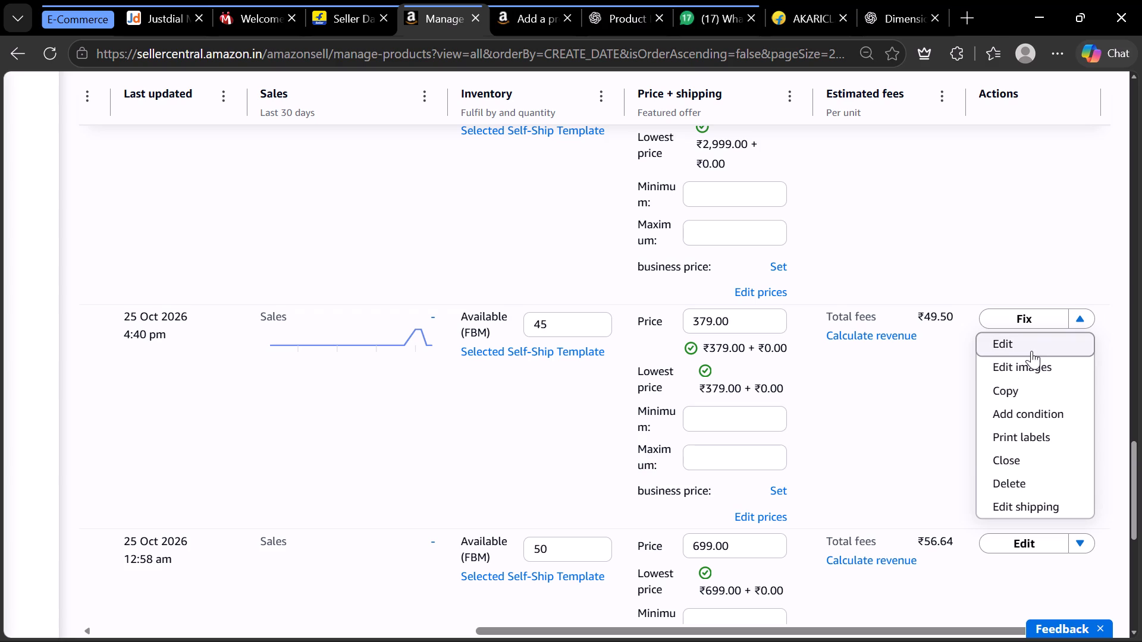
click(1030, 346)
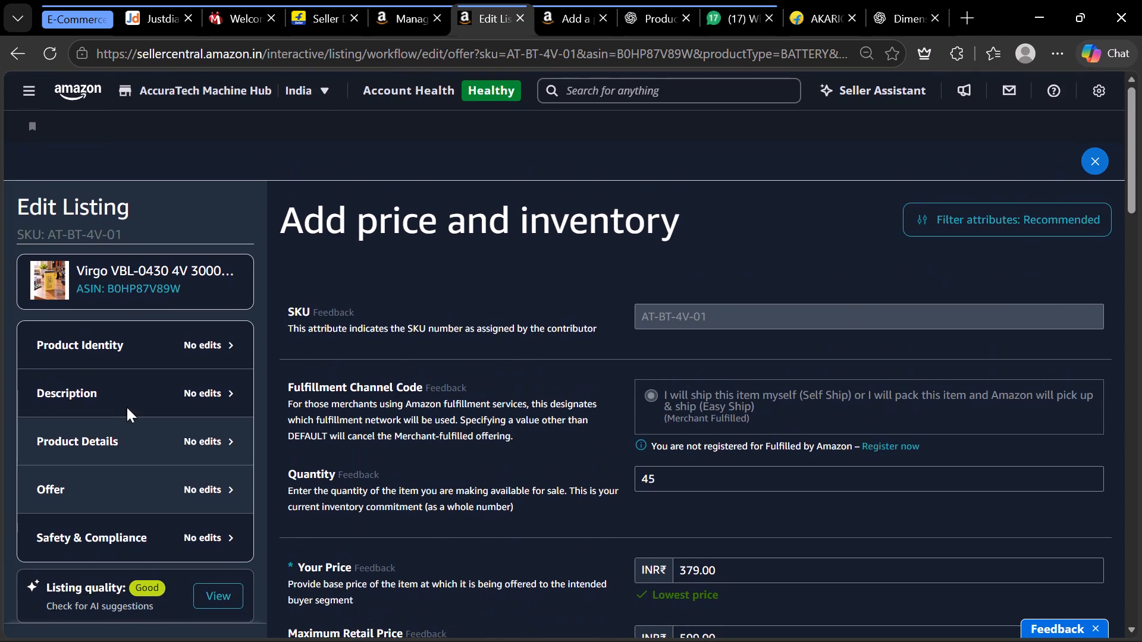
click(120, 357)
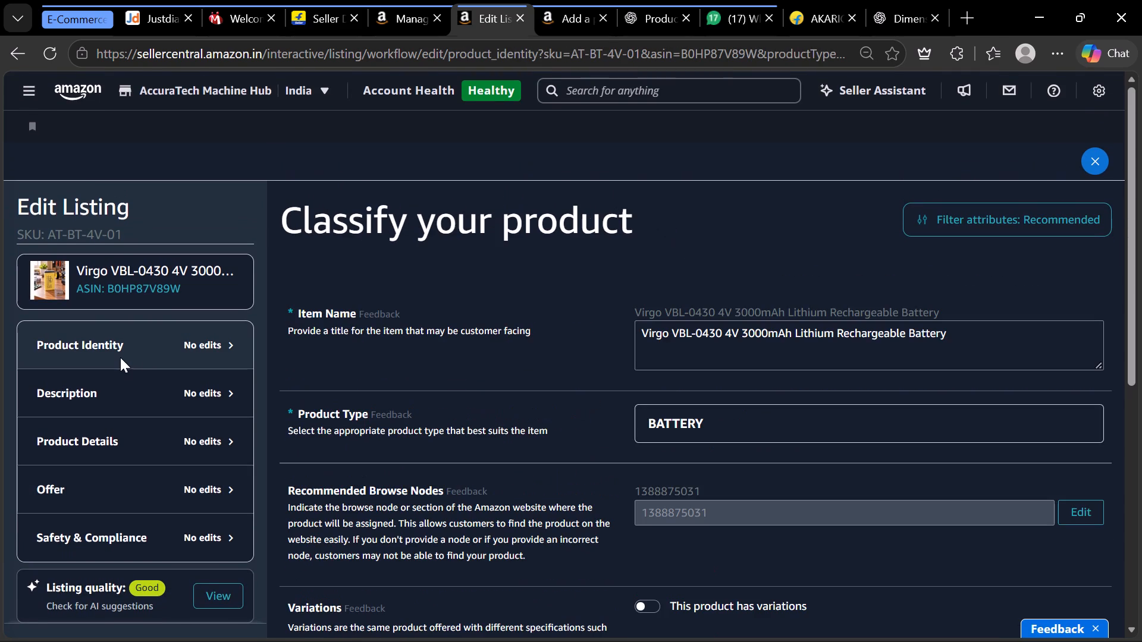
scroll(507, 453, down, 1)
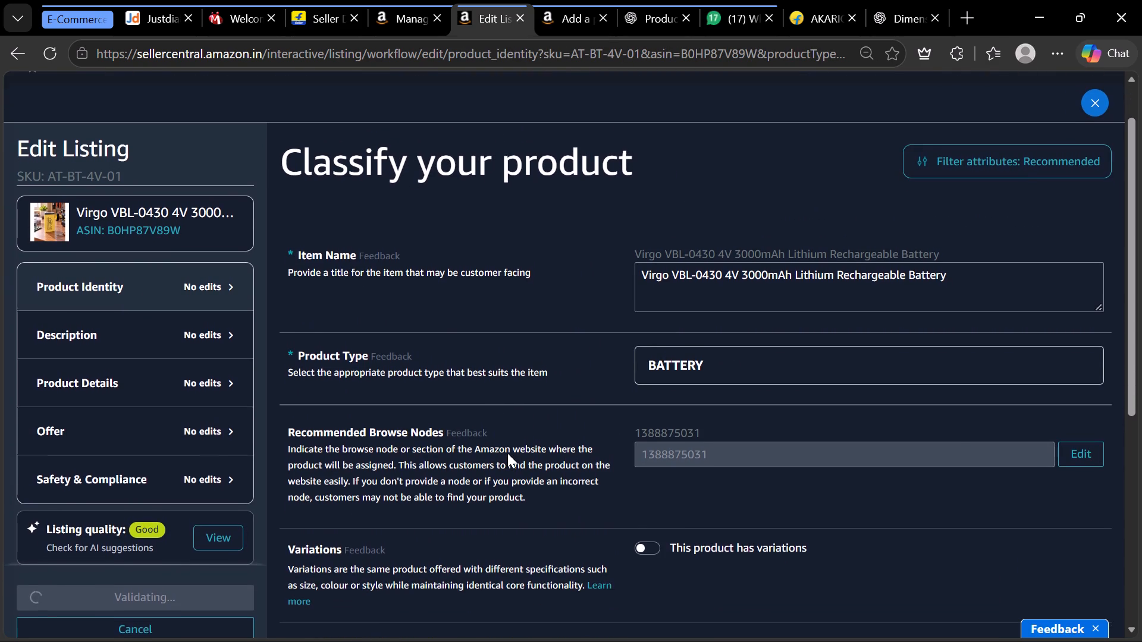
scroll(507, 453, down, 2)
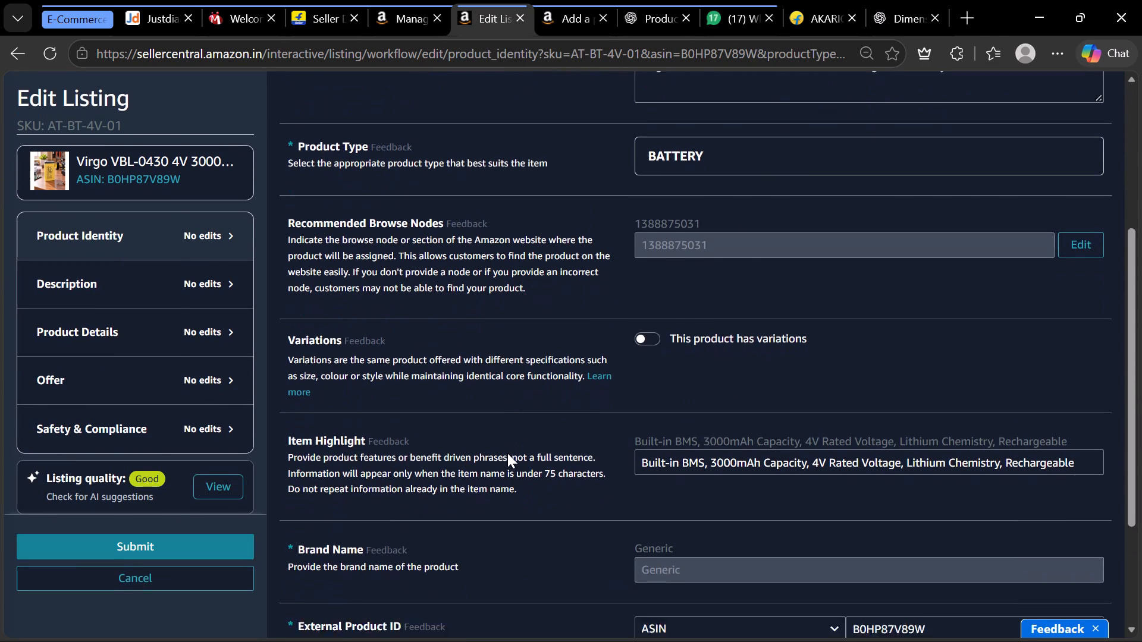
scroll(507, 453, down, 1)
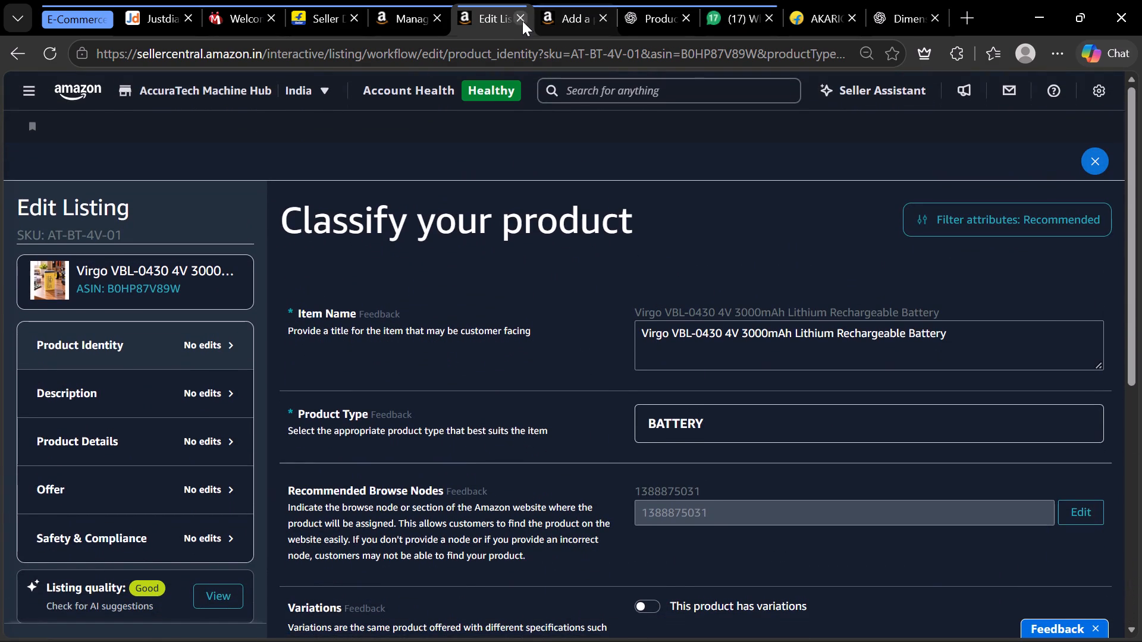
click(519, 18)
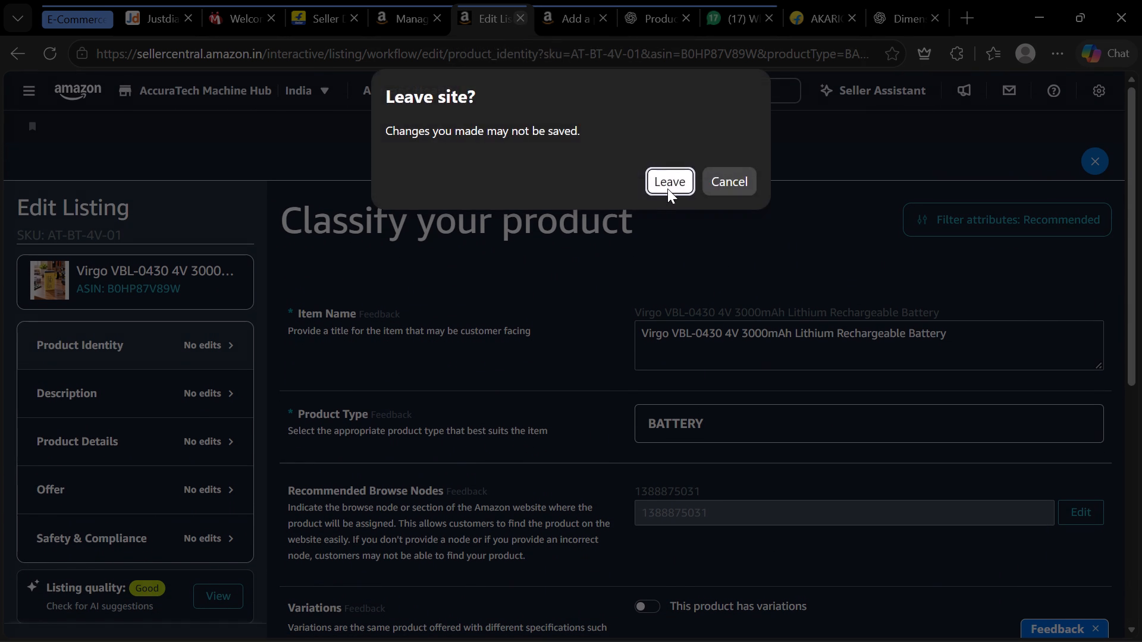
click(668, 188)
Run the battery product type search for the new listing and examine the matching categories.
click(525, 9)
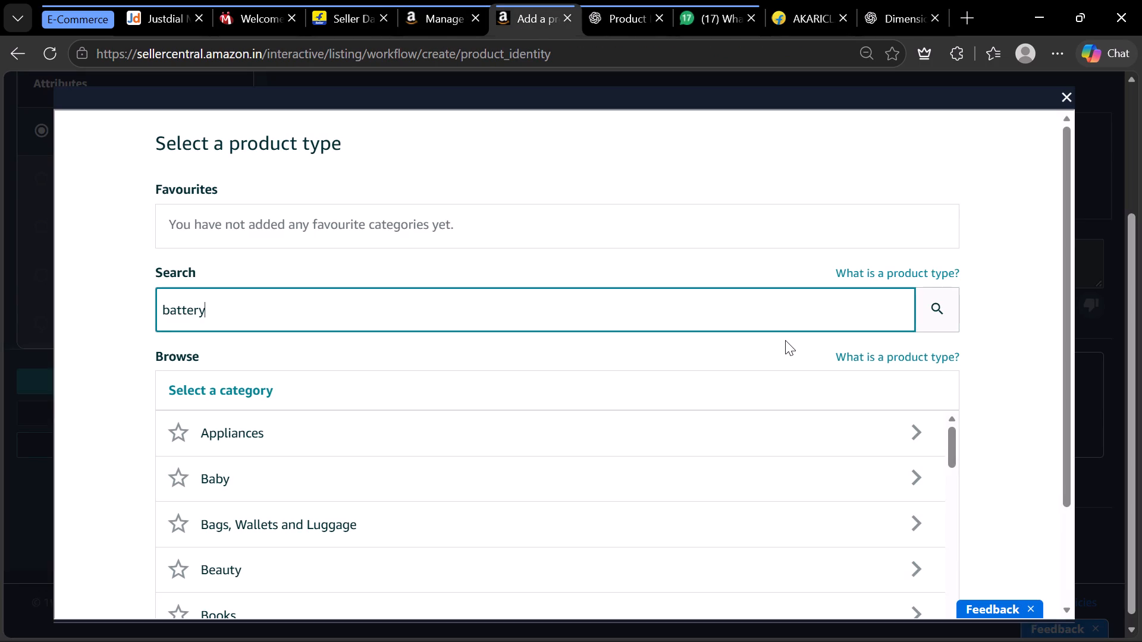
click(928, 323)
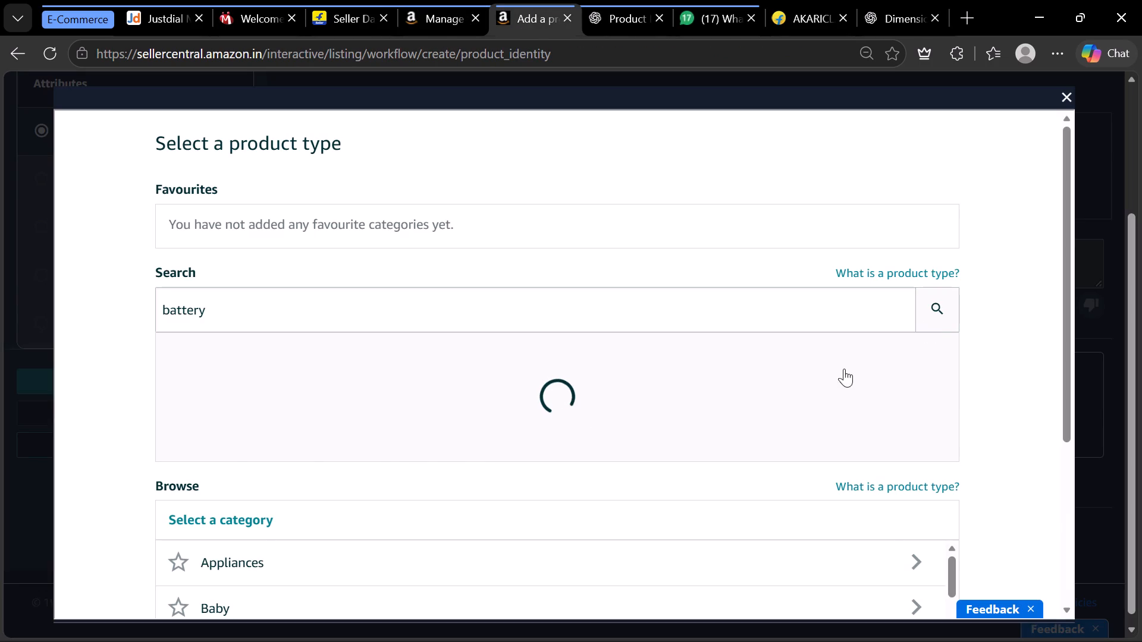
scroll(157, 454, up, 1)
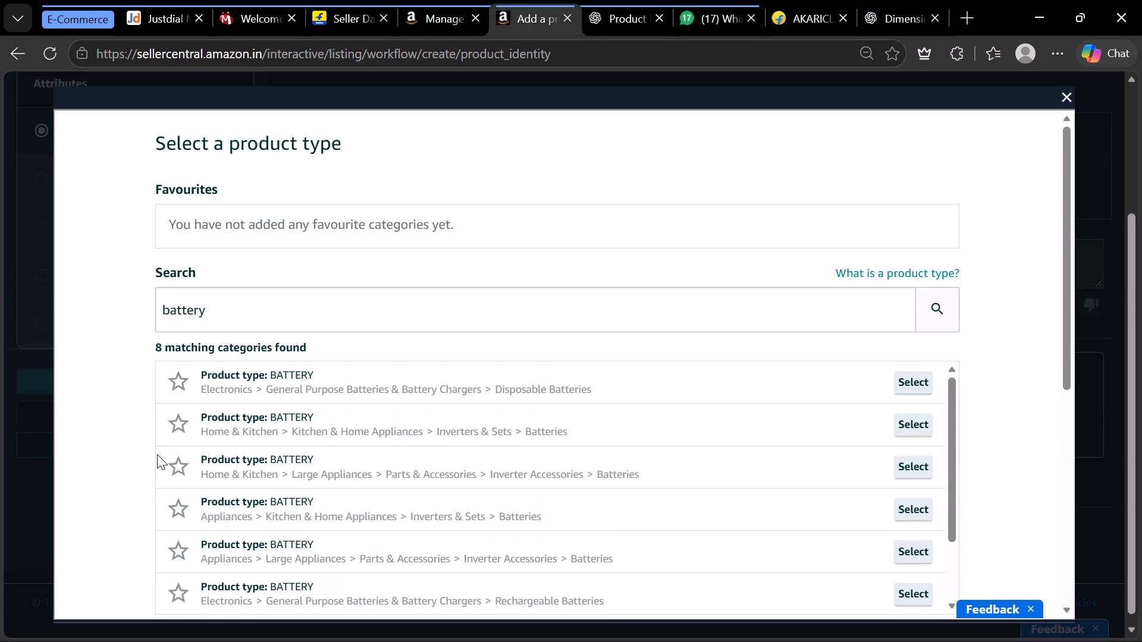
scroll(109, 445, down, 2)
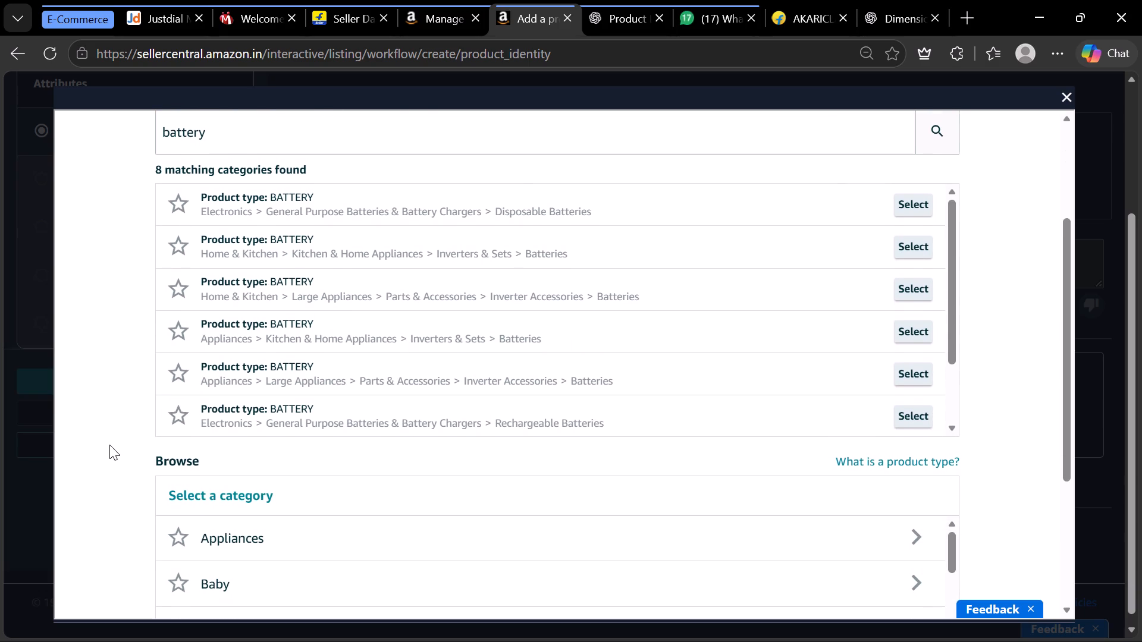
scroll(318, 336, down, 1)
scroll(318, 336, up, 3)
scroll(328, 360, down, 1)
scroll(328, 360, up, 1)
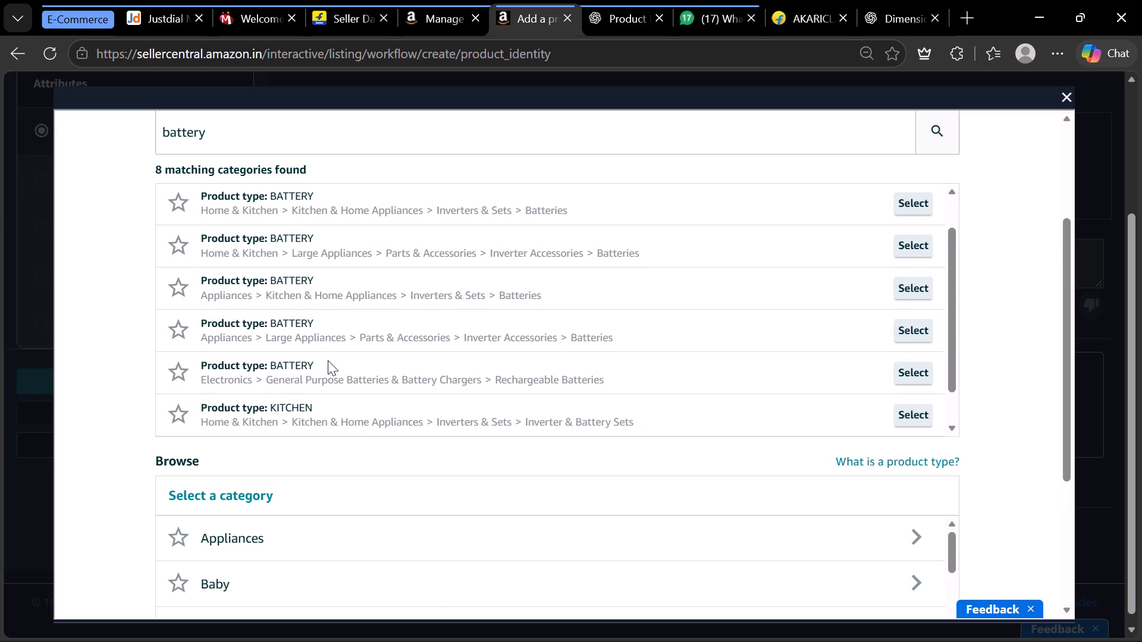
scroll(328, 360, up, 1)
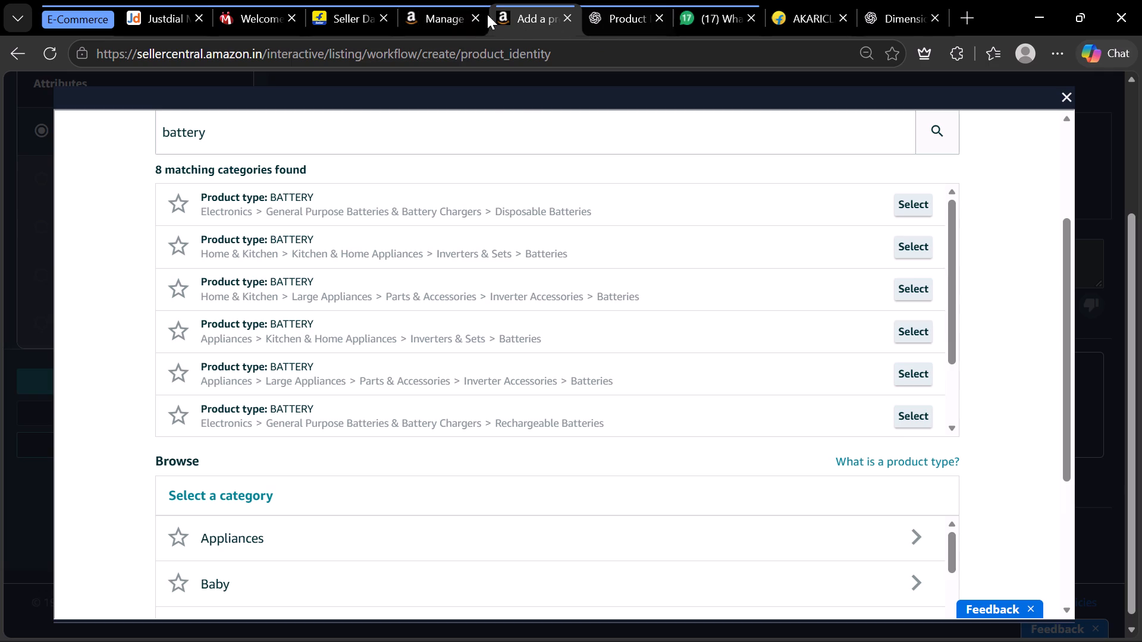
Reopen the Virgo VBL-0430 battery's Amazon product page from the managed products to check its category path.
click(443, 17)
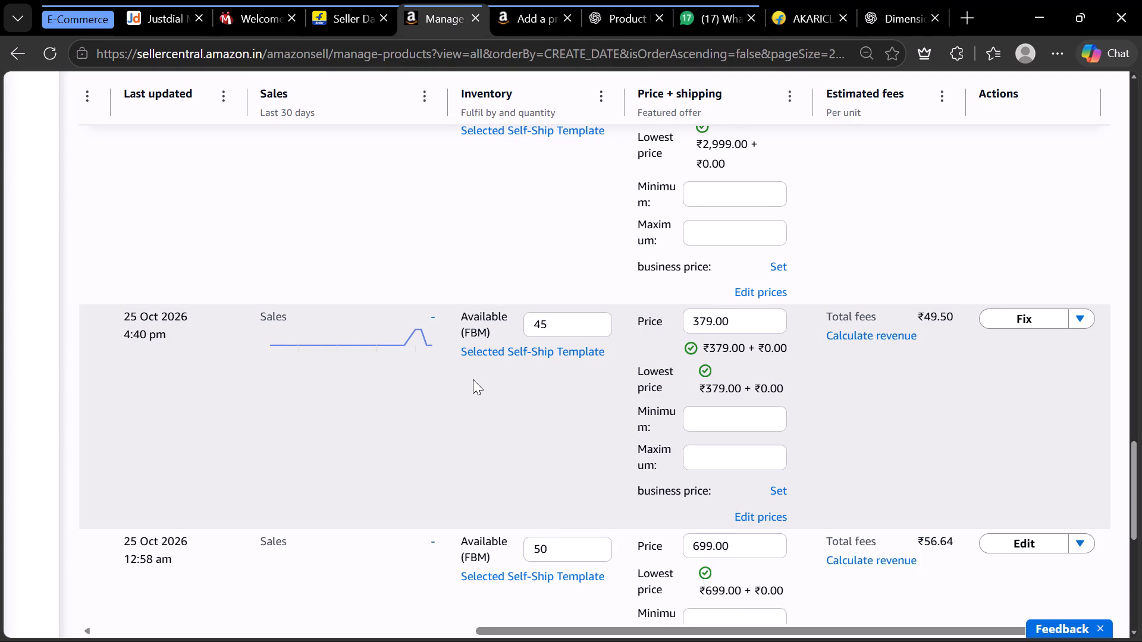
scroll(473, 379, right, 2)
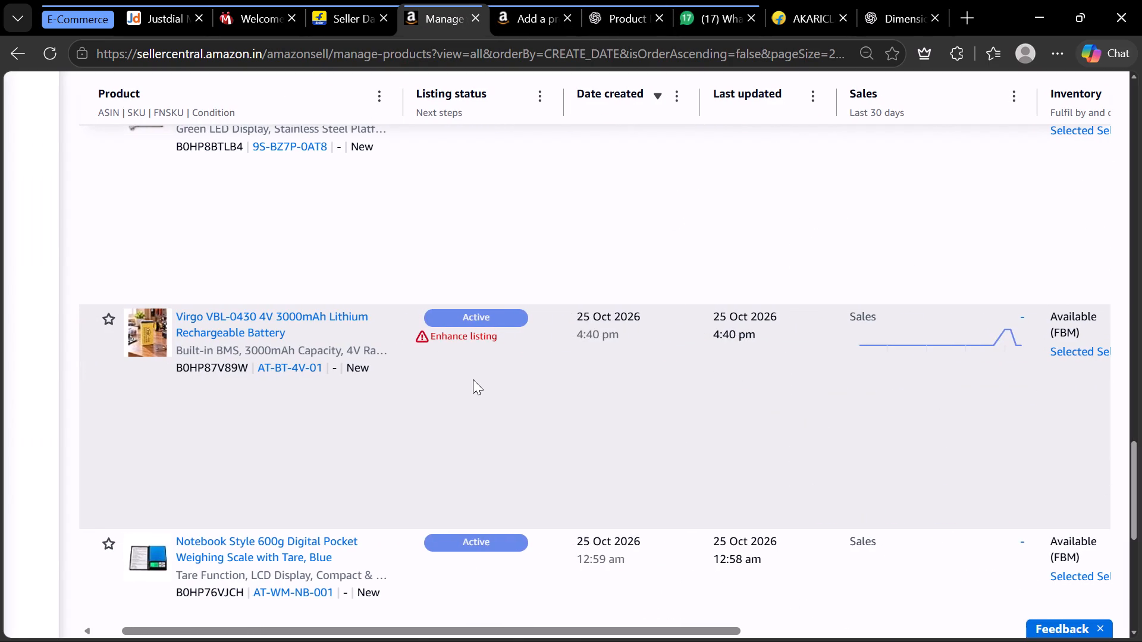
scroll(473, 379, right, 1)
click(152, 325)
click(274, 323)
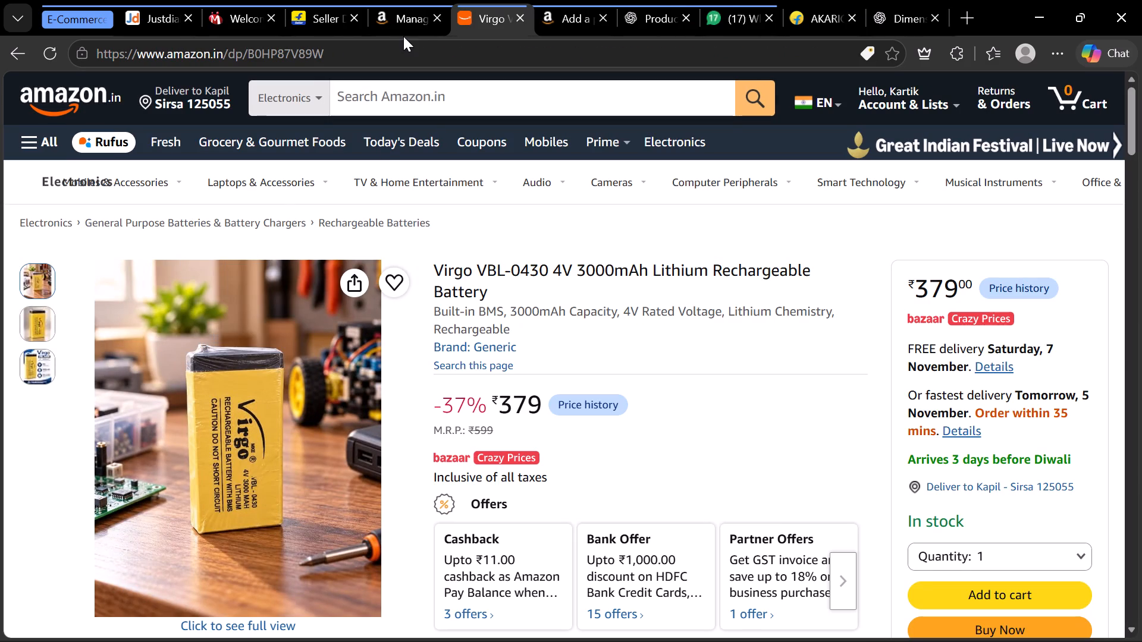
Select the BATTERY product type under Electronics > General Purpose Batteries & Battery Chargers > Rechargeable Batteries for the new listing, and close the Virgo page.
click(551, 26)
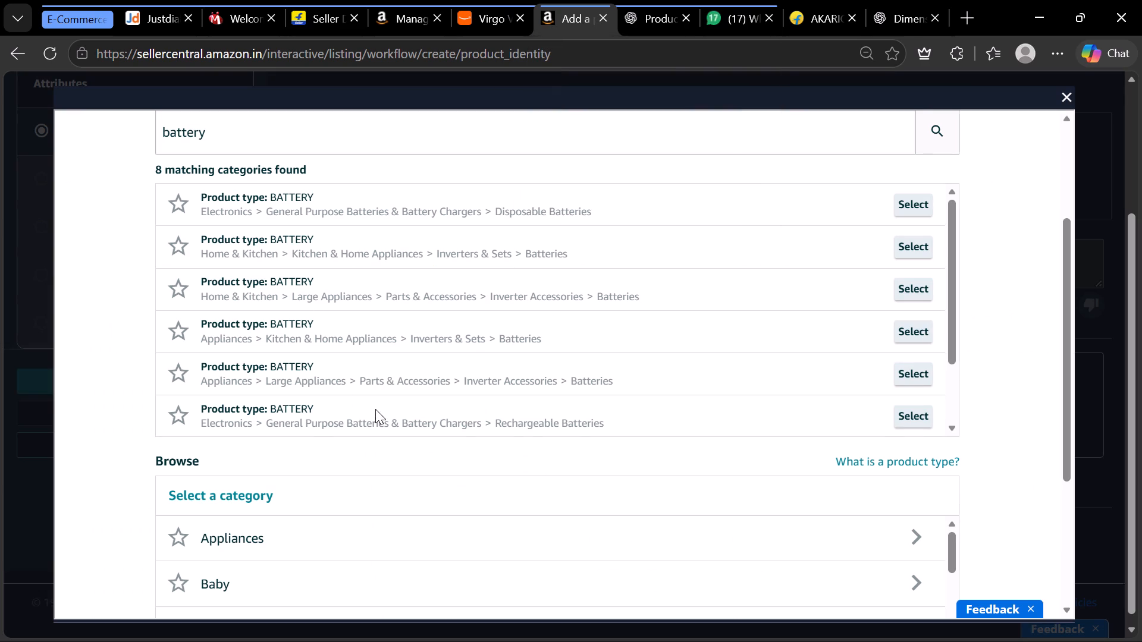
click(899, 419)
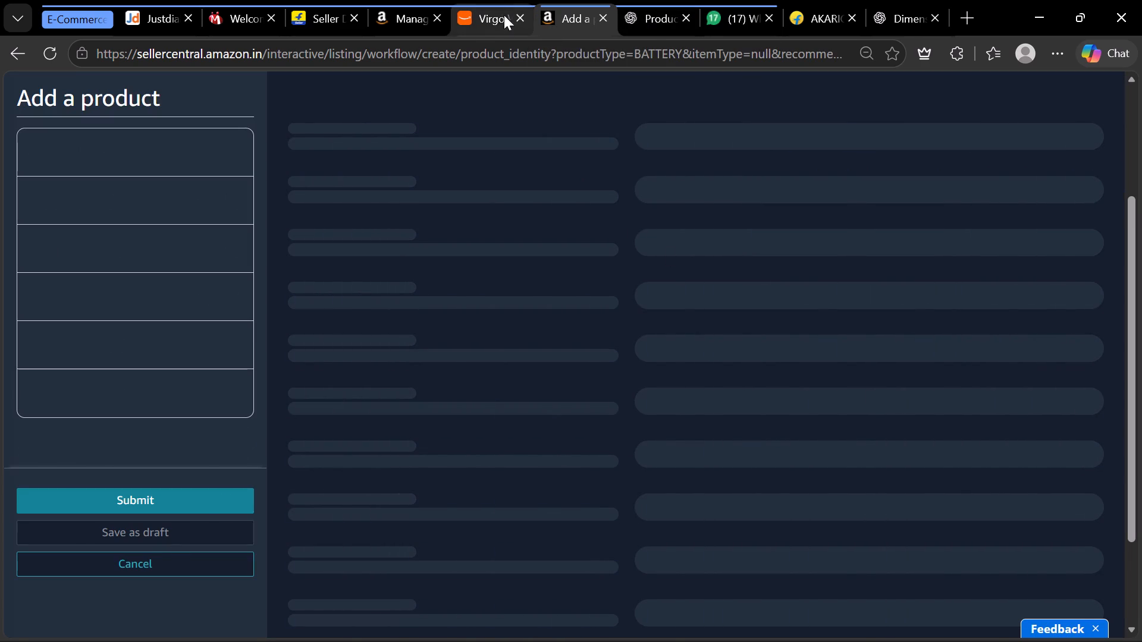
click(520, 19)
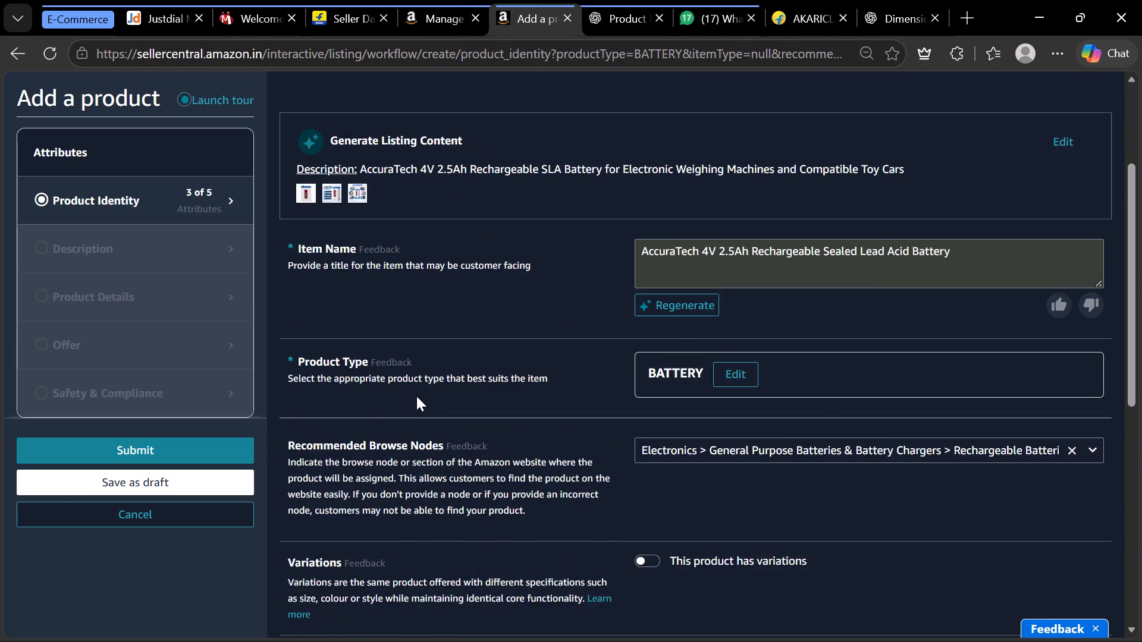
scroll(483, 423, down, 1)
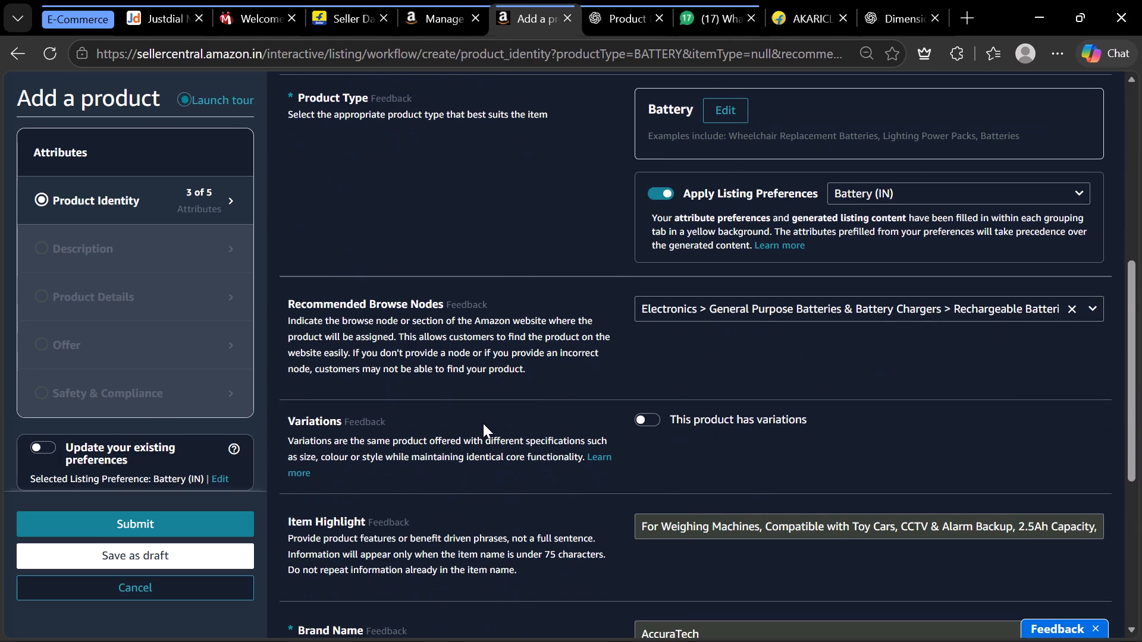
Declare that the product has no brand name and no Product ID in Product Identity, and continue to Description.
scroll(483, 423, down, 1)
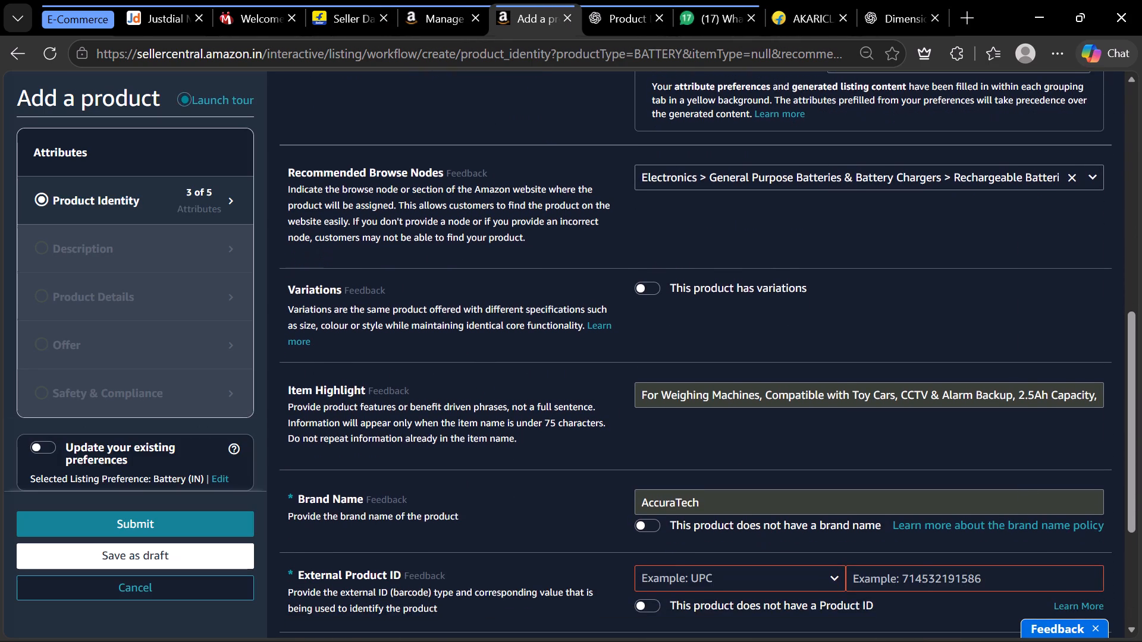
scroll(483, 423, down, 2)
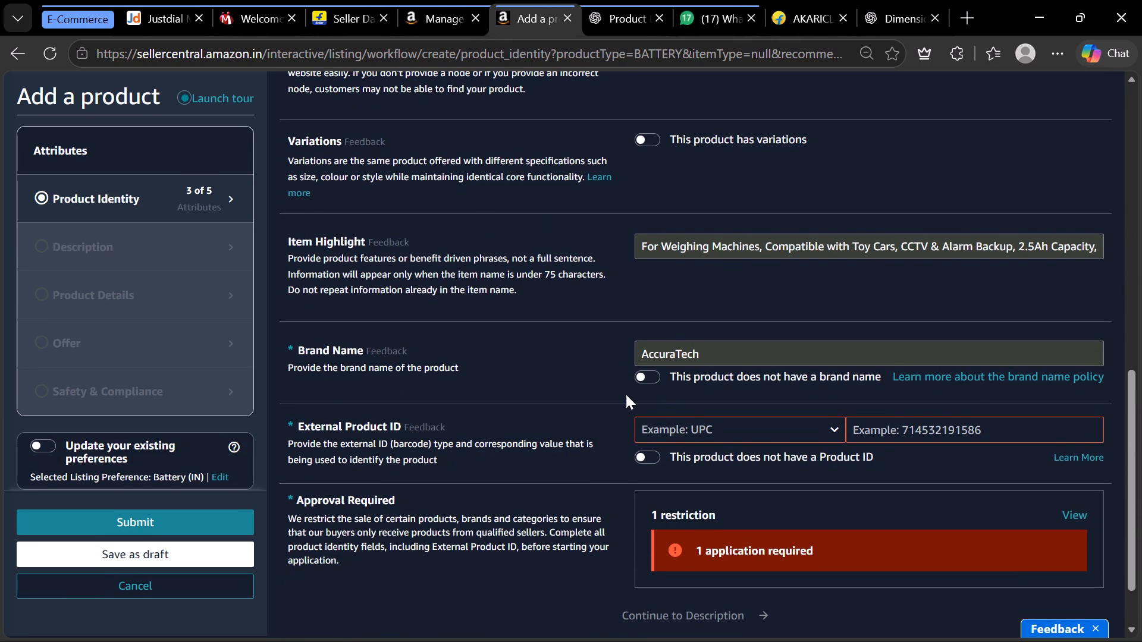
click(645, 379)
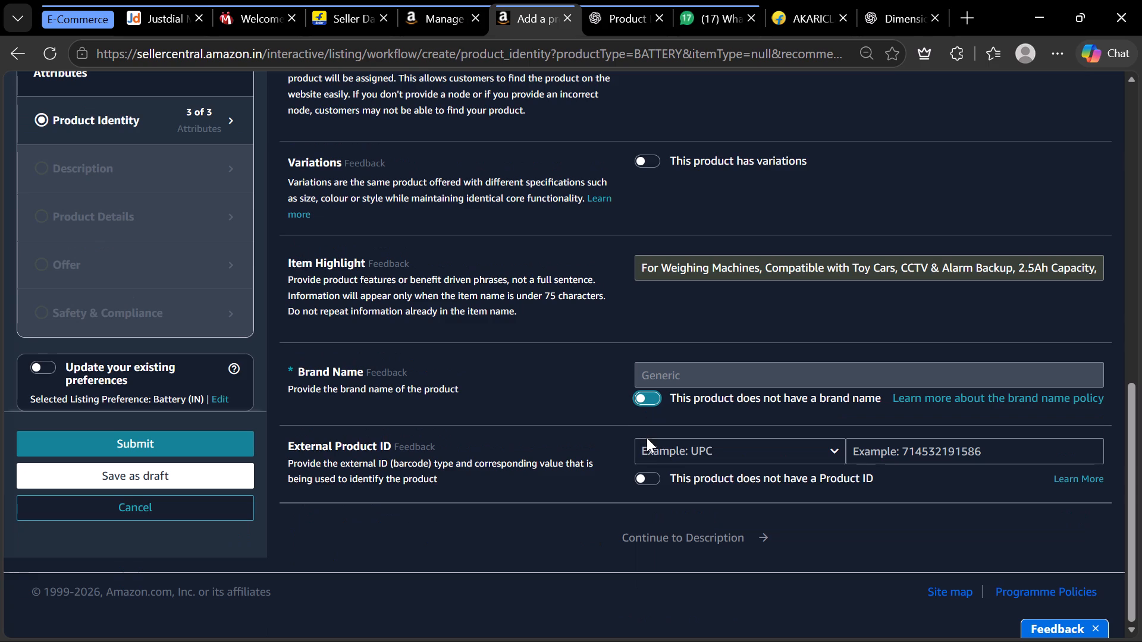
click(648, 474)
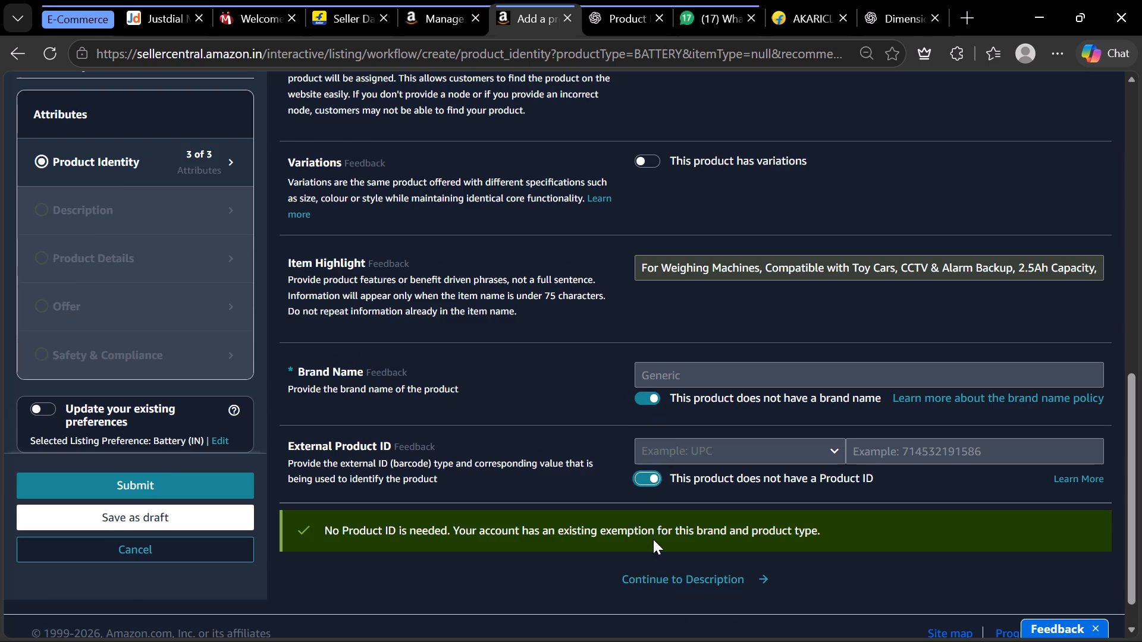
scroll(657, 574, up, 5)
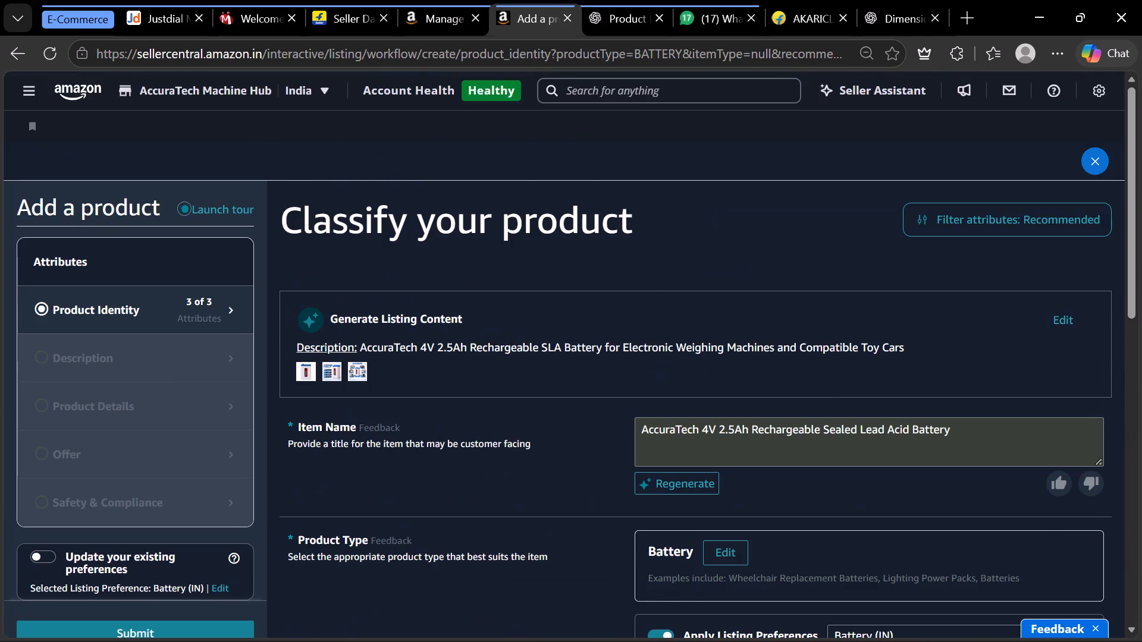
scroll(657, 574, down, 5)
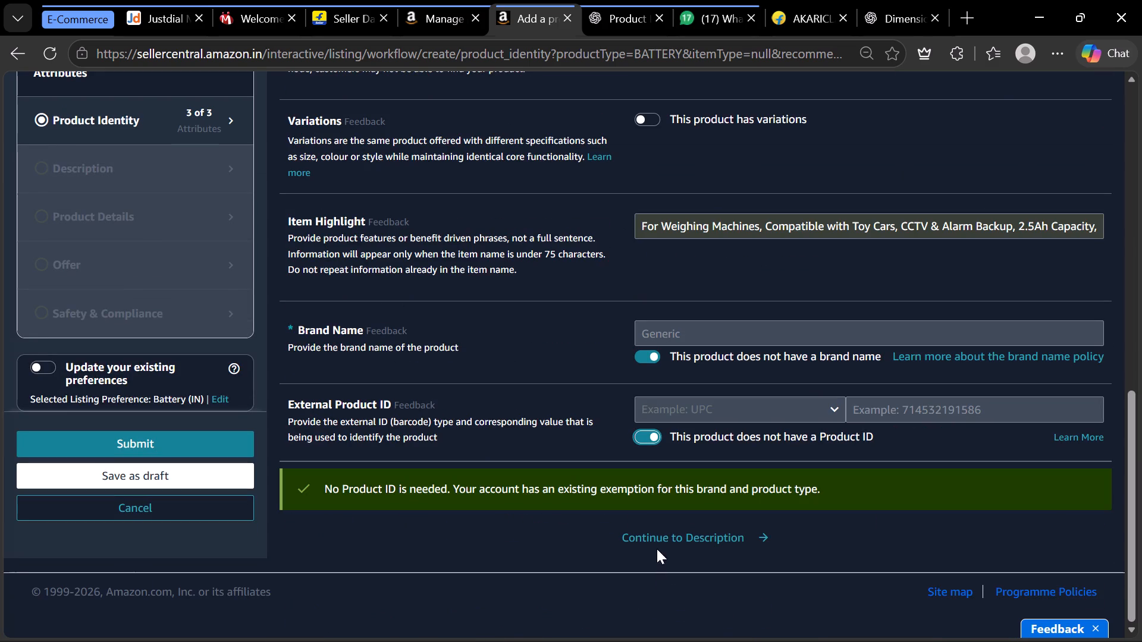
click(658, 541)
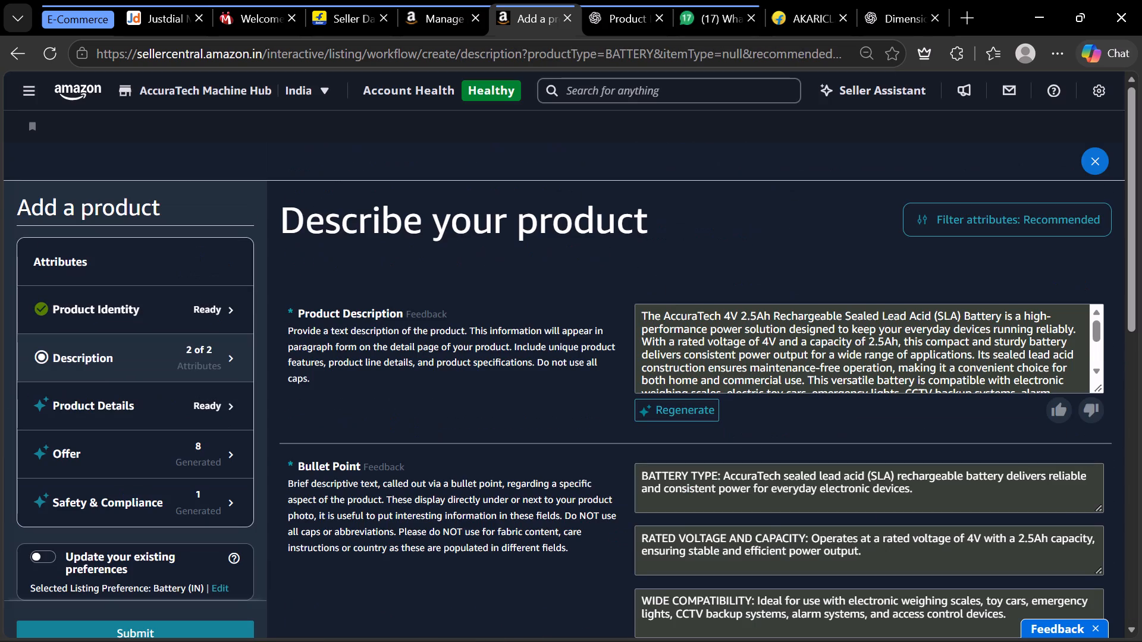
Upload the angled AccuraTech High-Performance Battery photo from the 4W Battery folder as the fourth listing image.
scroll(538, 480, down, 1)
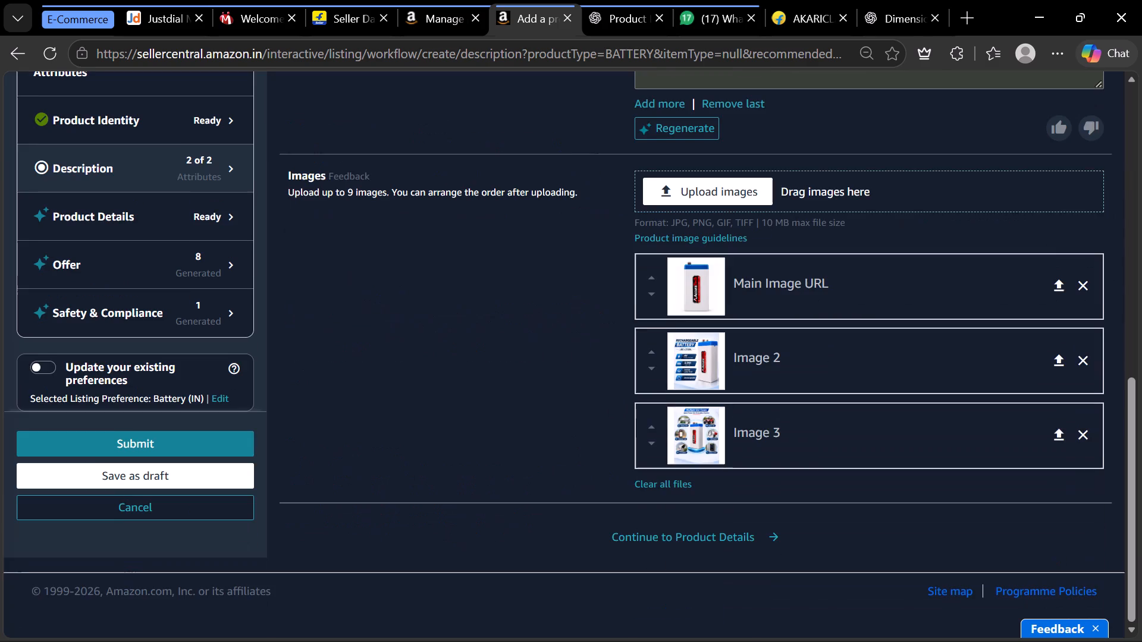
scroll(538, 480, down, 1)
click(698, 194)
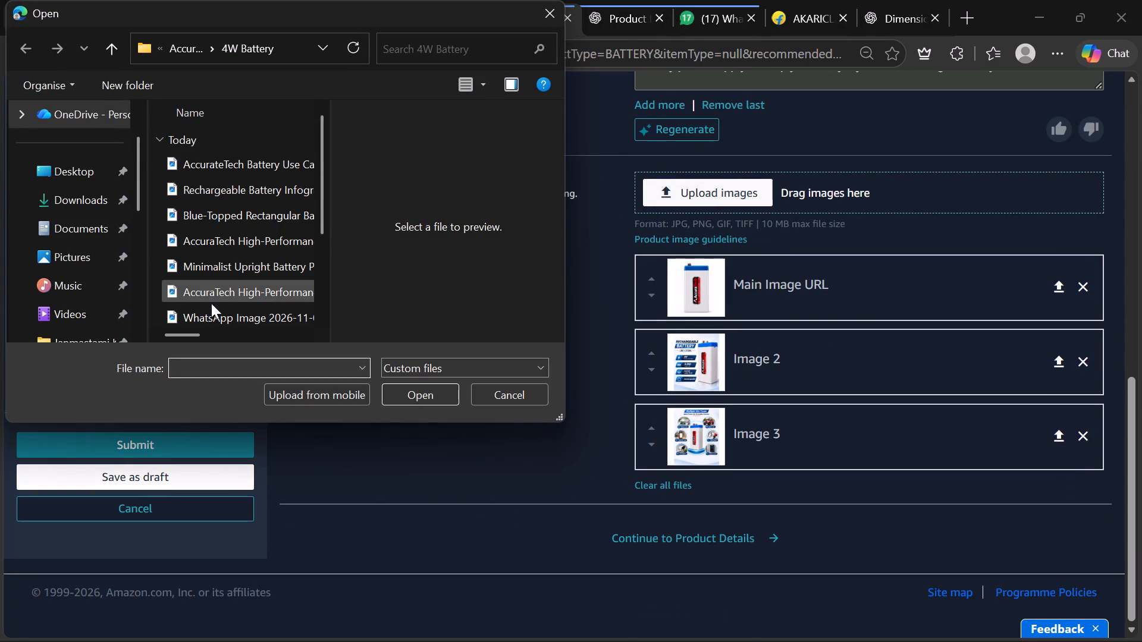
click(211, 291)
key(Up)
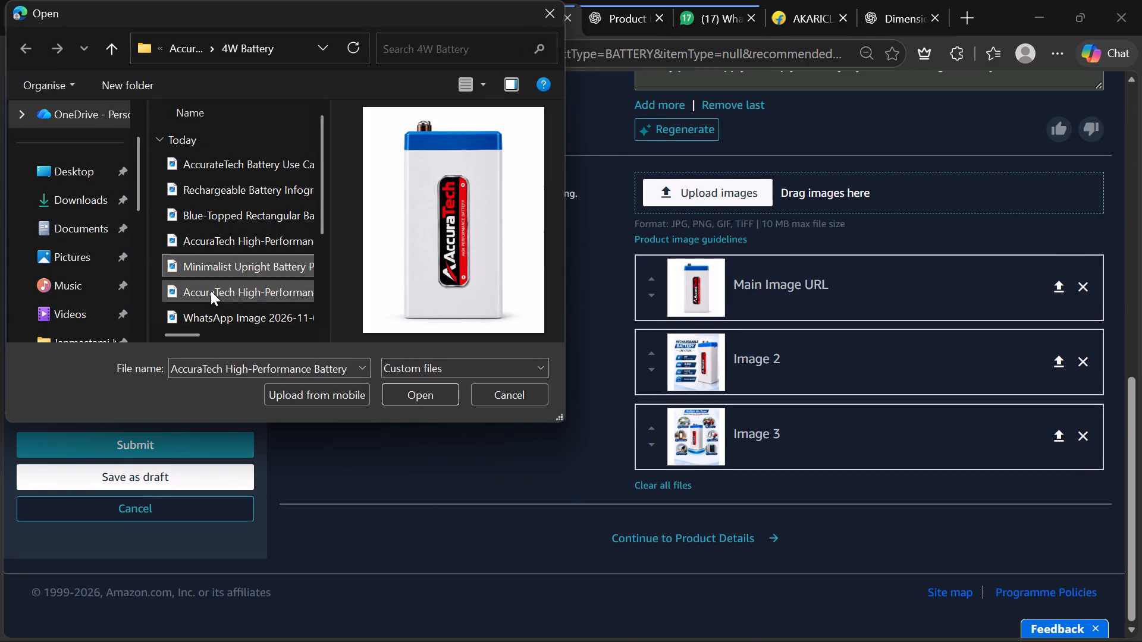
key(Up)
key(Return)
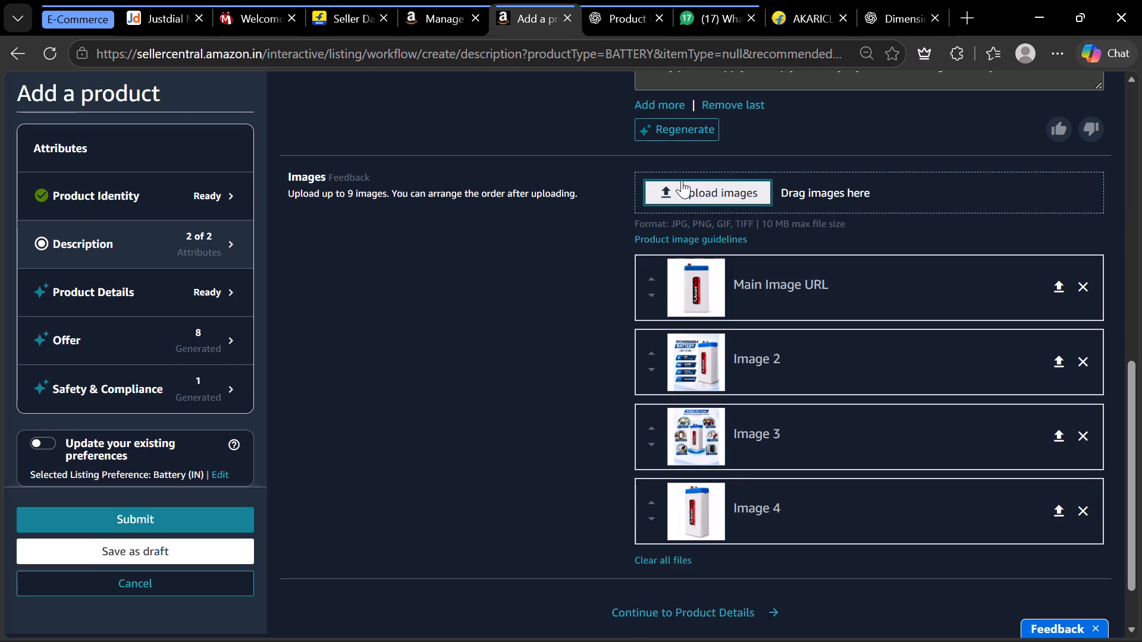
Upload the unlabelled Blue-Topped Rectangular Battery photo from the 4W Battery folder as the fifth listing image.
click(682, 180)
click(288, 260)
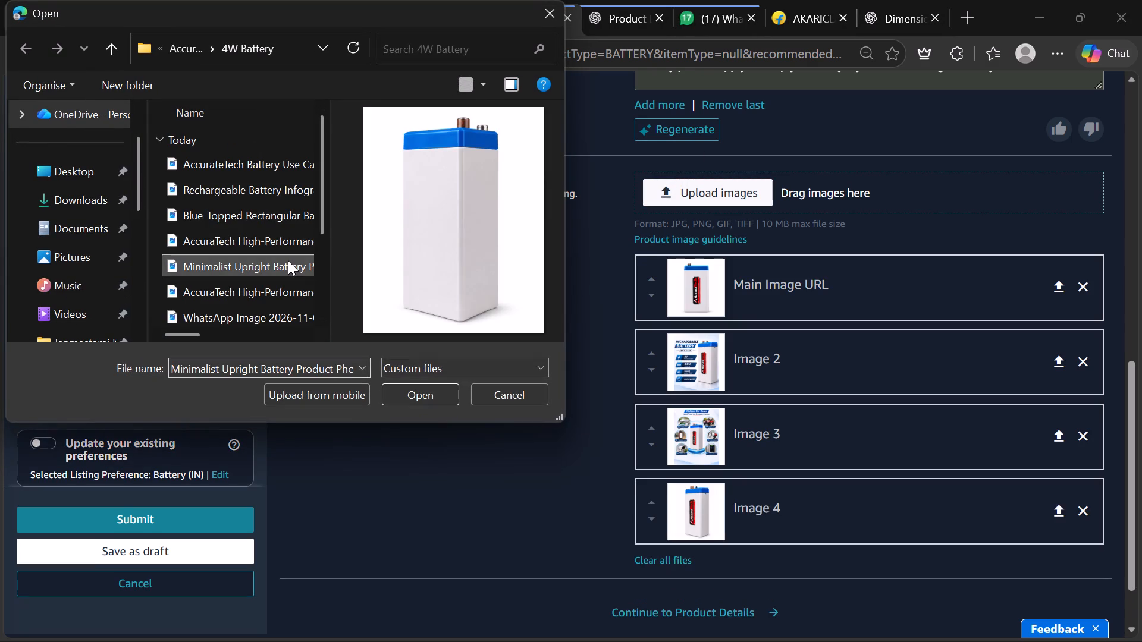
key(Up)
key(Up)
key(Return)
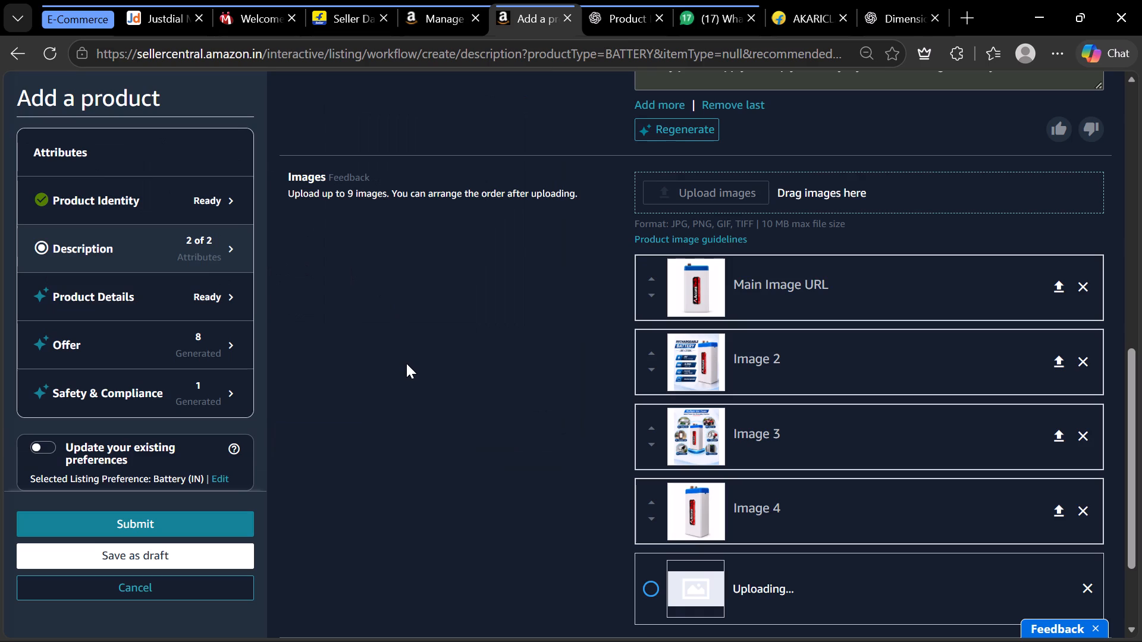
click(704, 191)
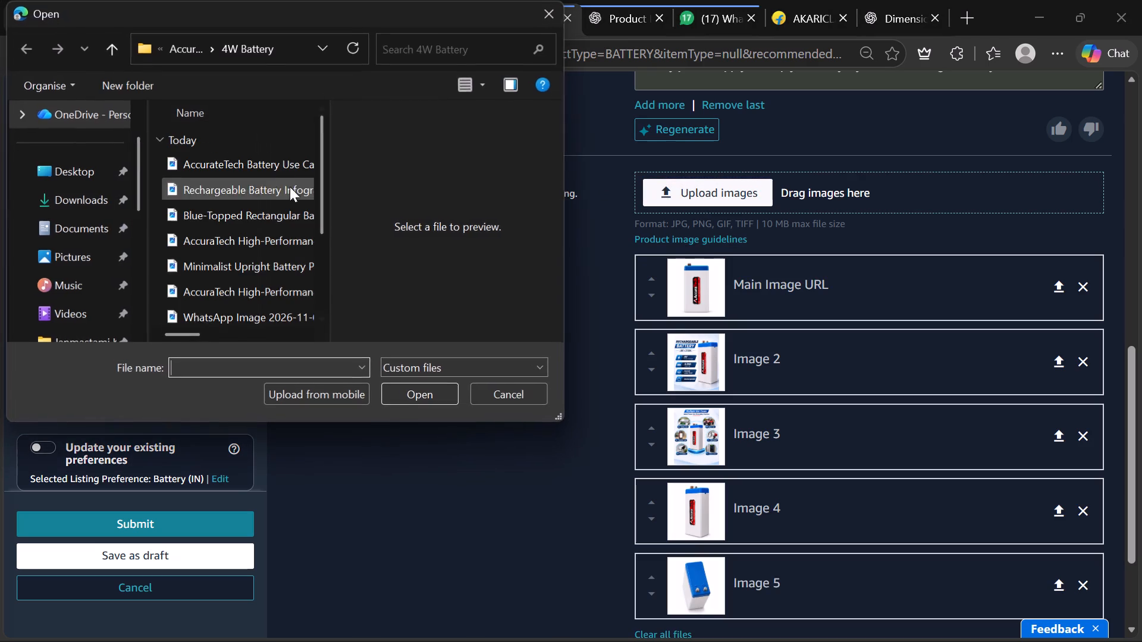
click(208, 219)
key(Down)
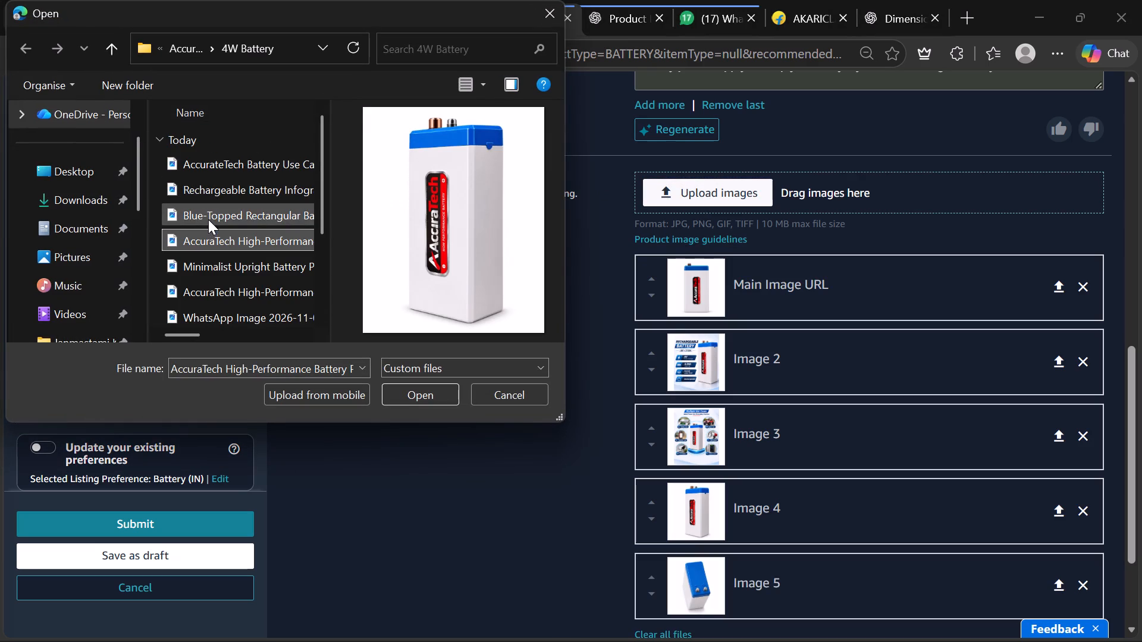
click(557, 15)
Move the blue-topped battery photo up to the Image 2 position and continue to Product Details.
scroll(657, 549, down, 1)
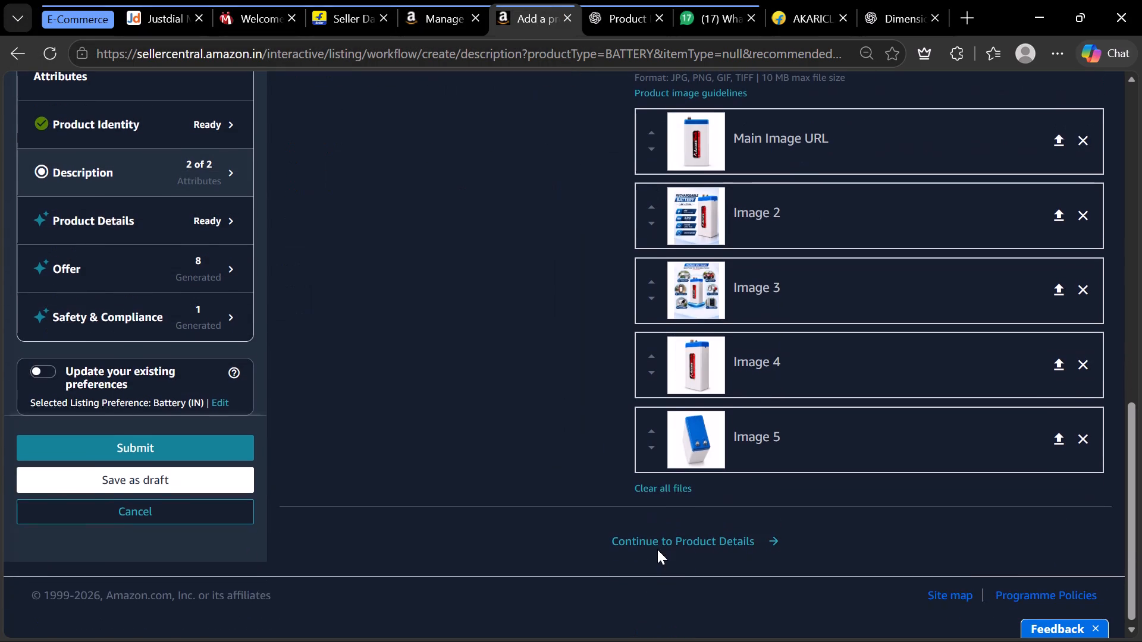
scroll(657, 549, down, 1)
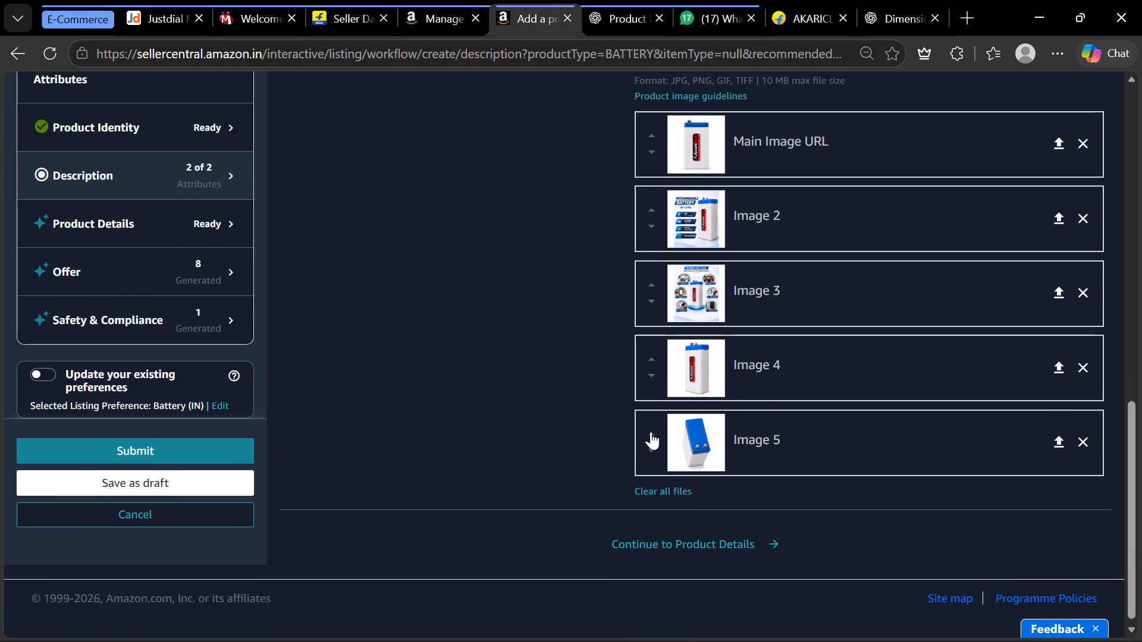
click(651, 432)
click(654, 360)
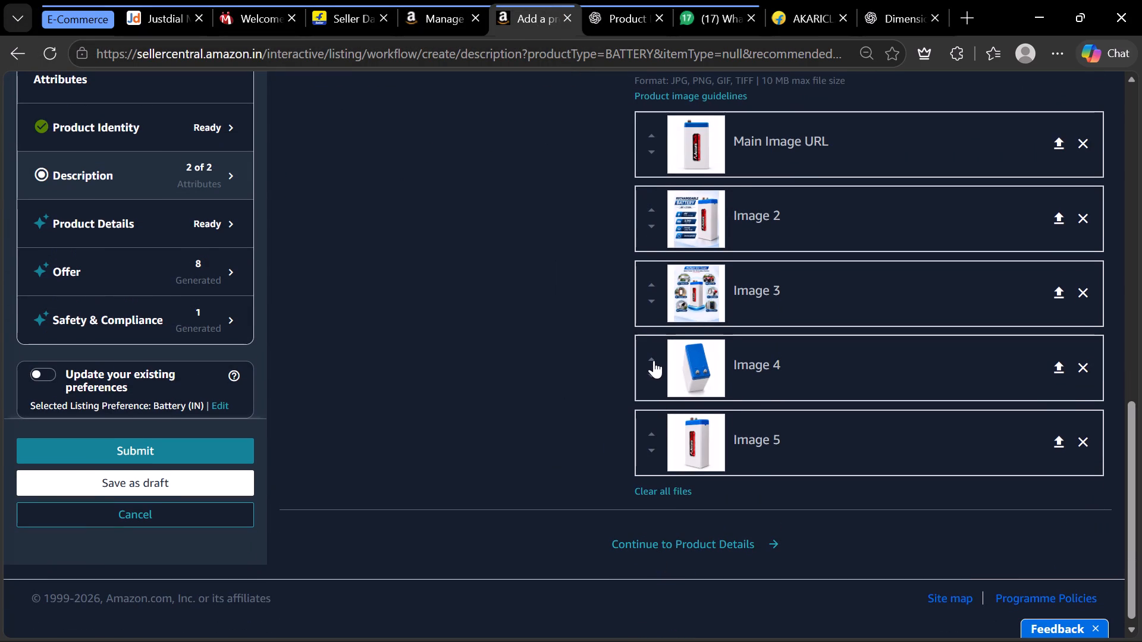
click(651, 282)
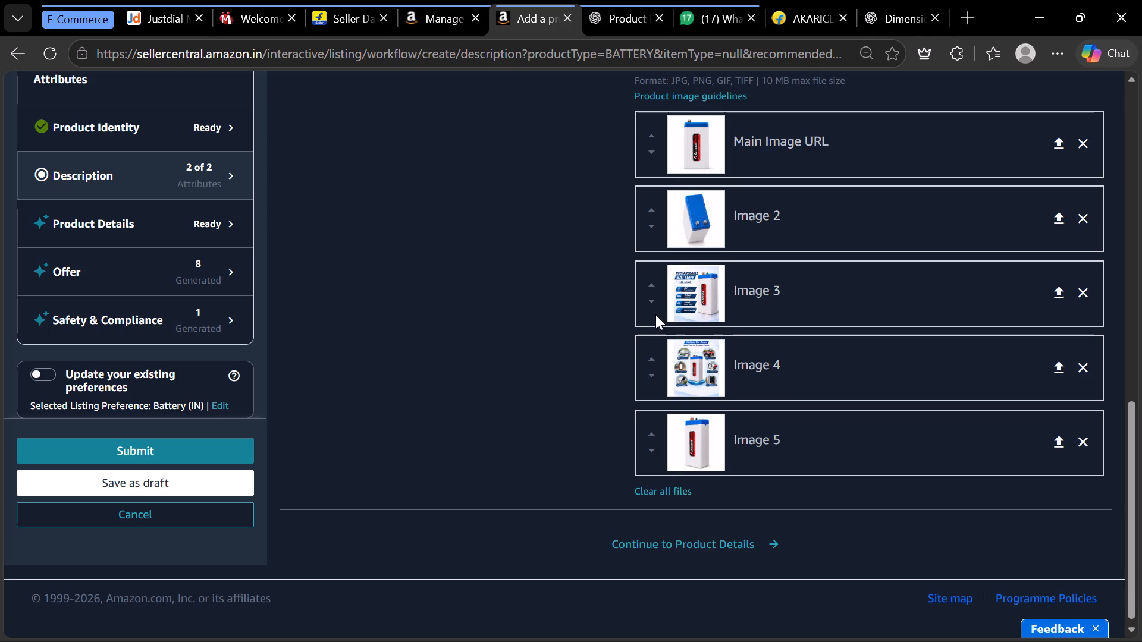
click(569, 407)
scroll(569, 407, right, 1)
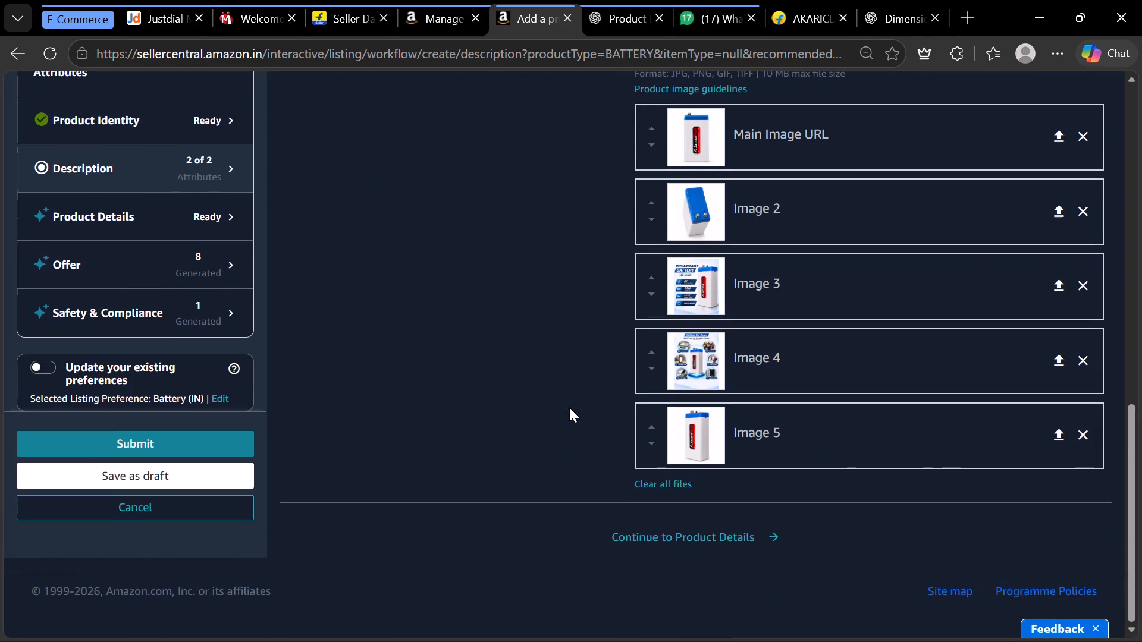
click(663, 535)
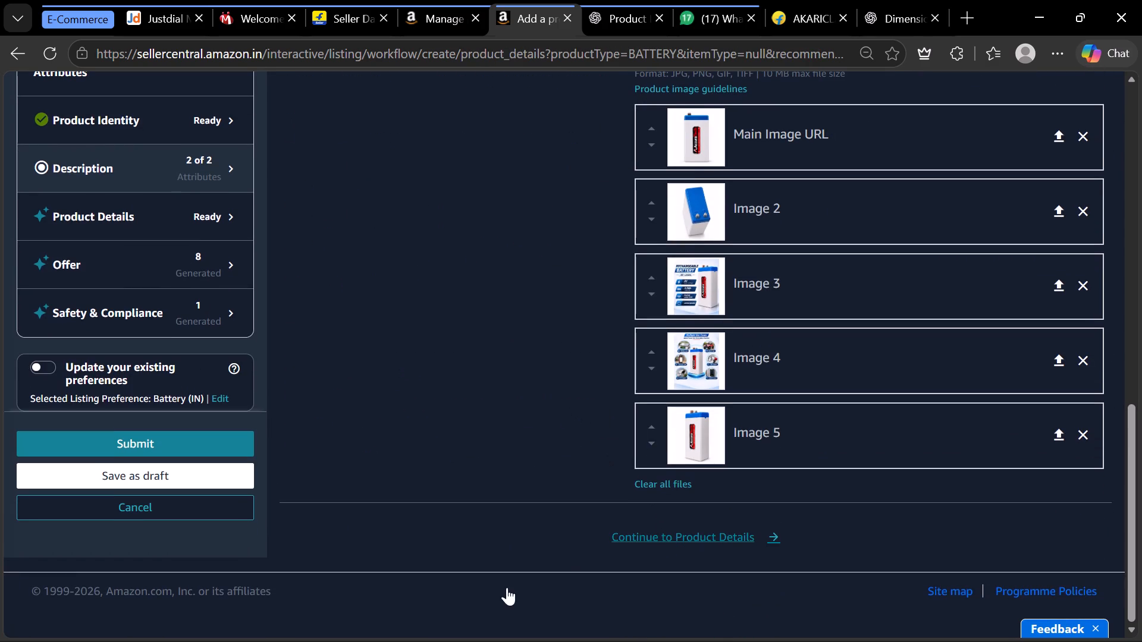
Open the Manufacturer value in Product Details for editing.
scroll(555, 458, down, 2)
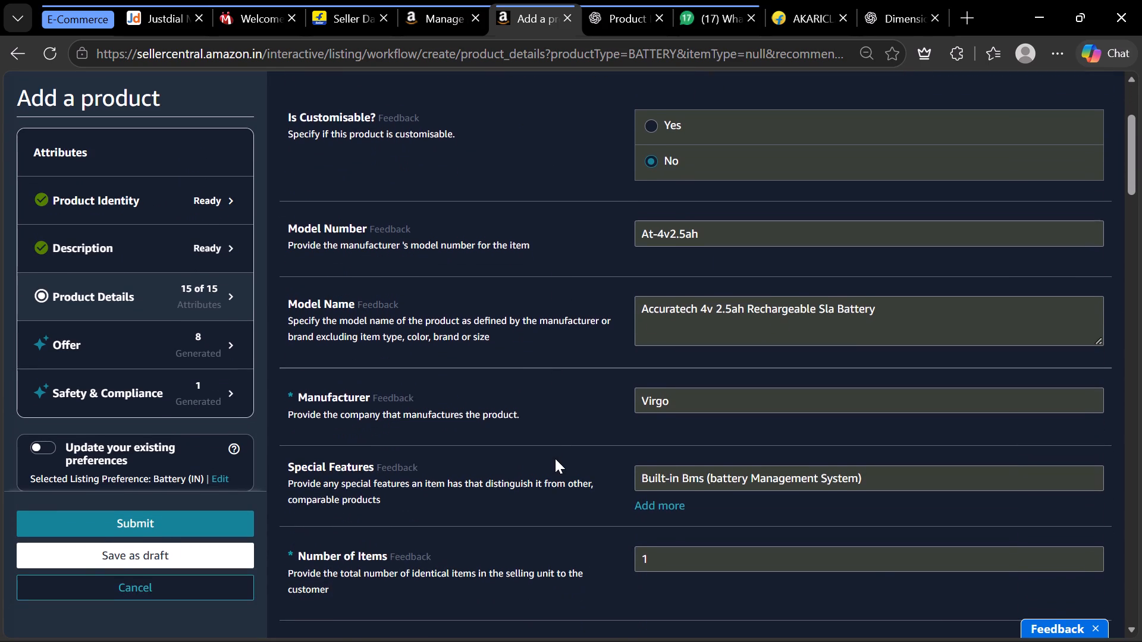
scroll(555, 458, down, 1)
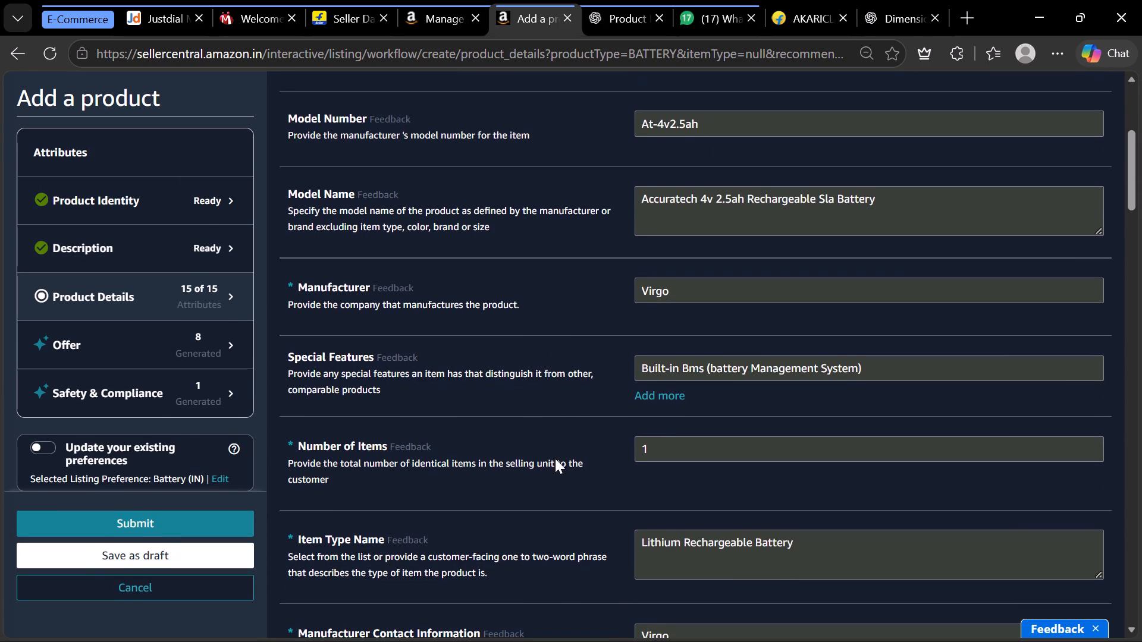
scroll(555, 458, down, 1)
click(677, 273)
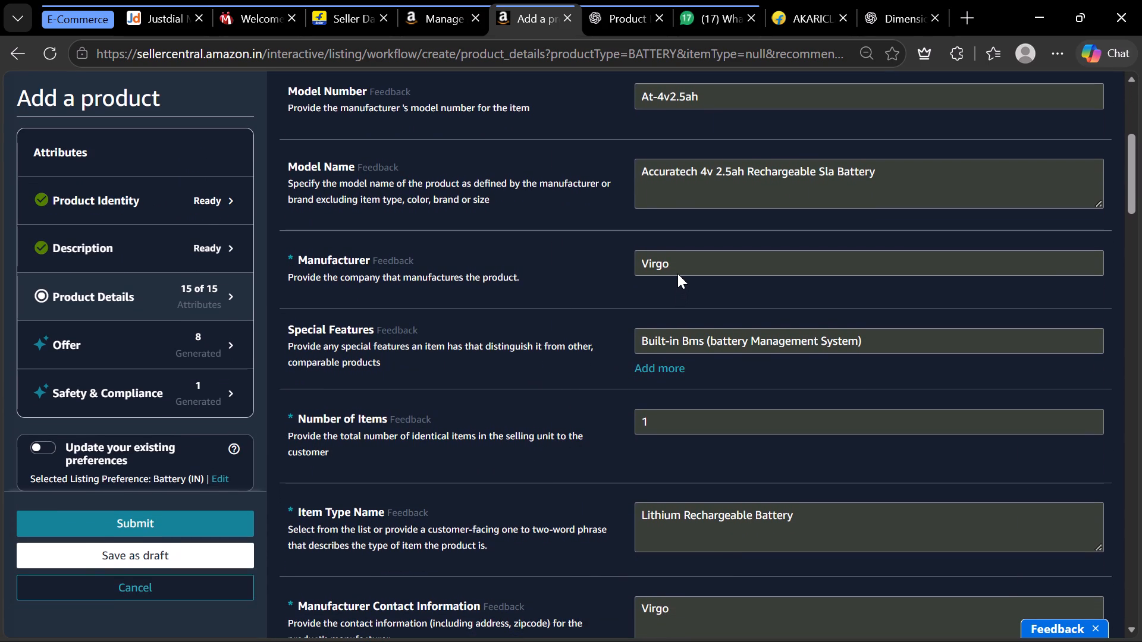
click(682, 266)
click(672, 266)
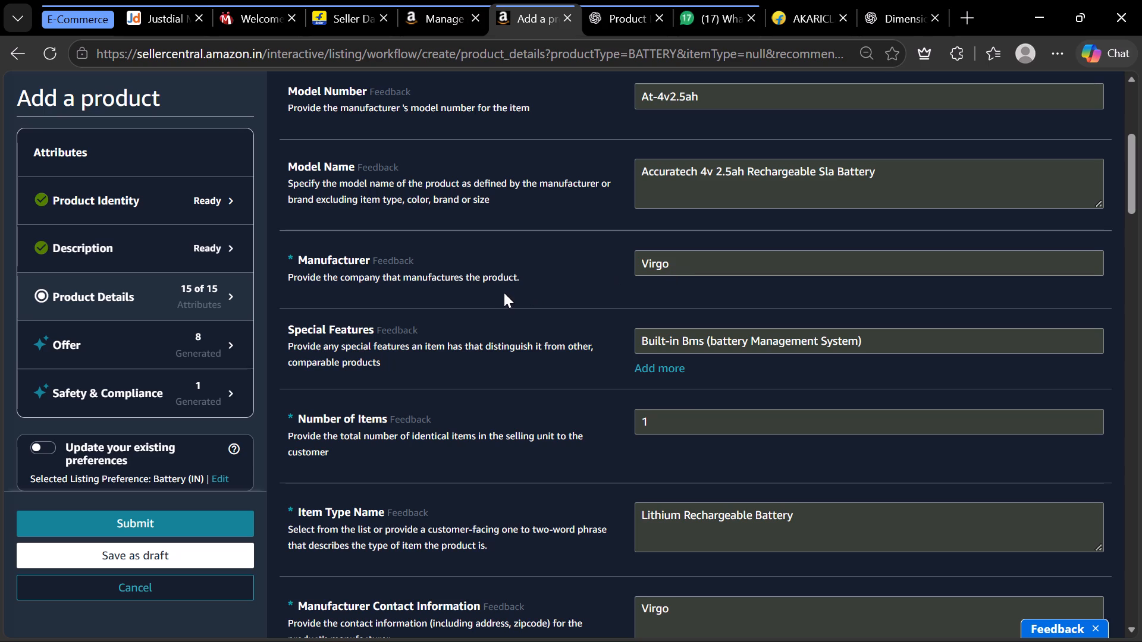
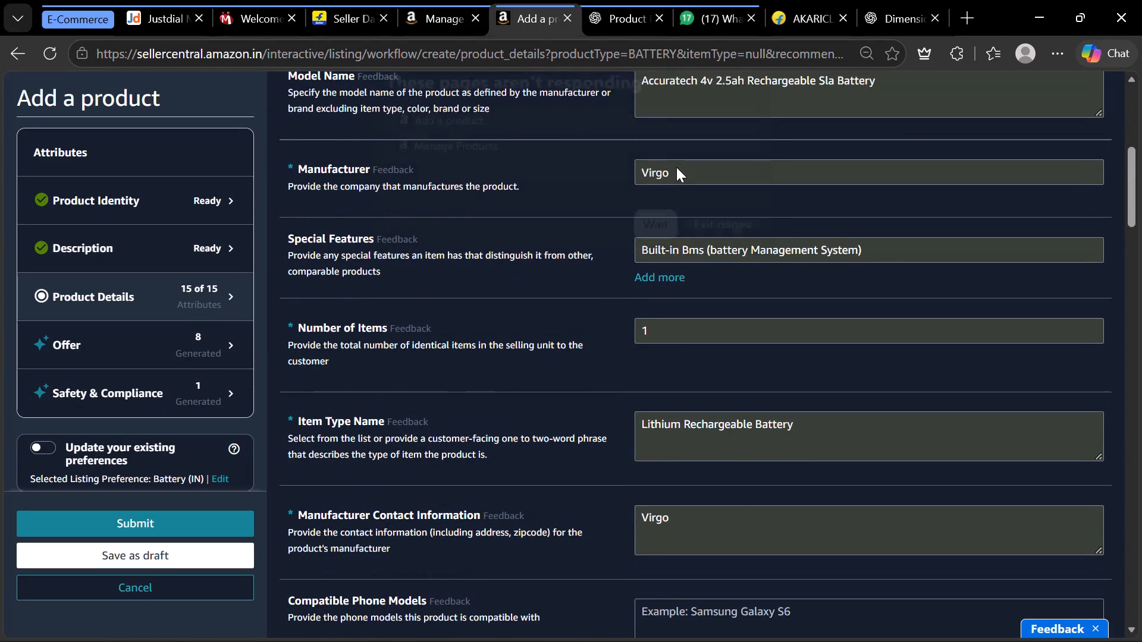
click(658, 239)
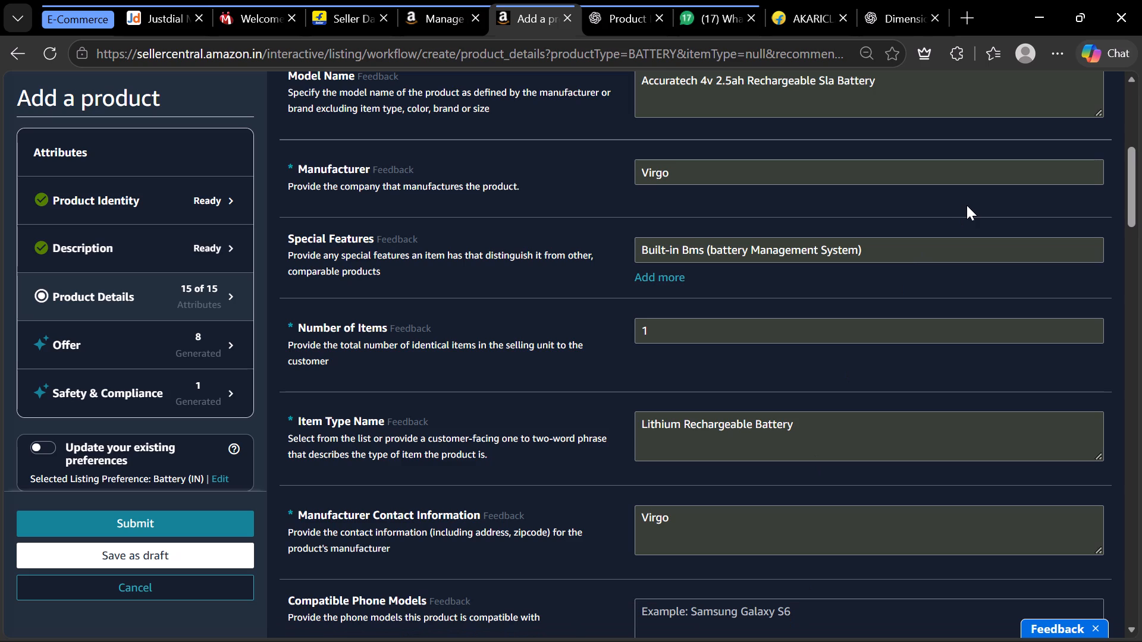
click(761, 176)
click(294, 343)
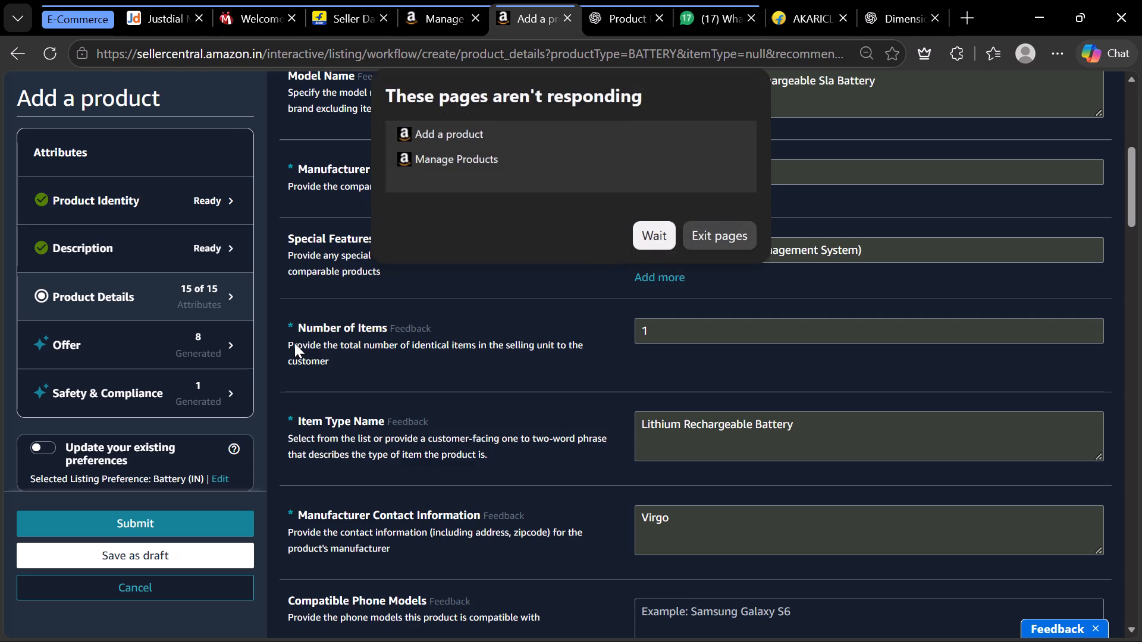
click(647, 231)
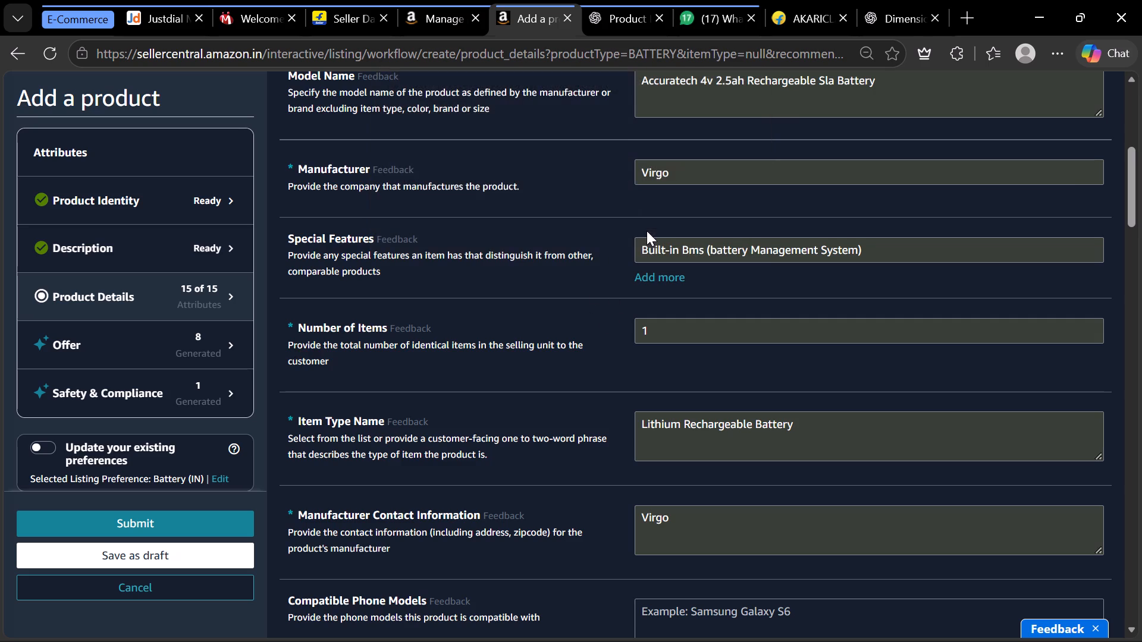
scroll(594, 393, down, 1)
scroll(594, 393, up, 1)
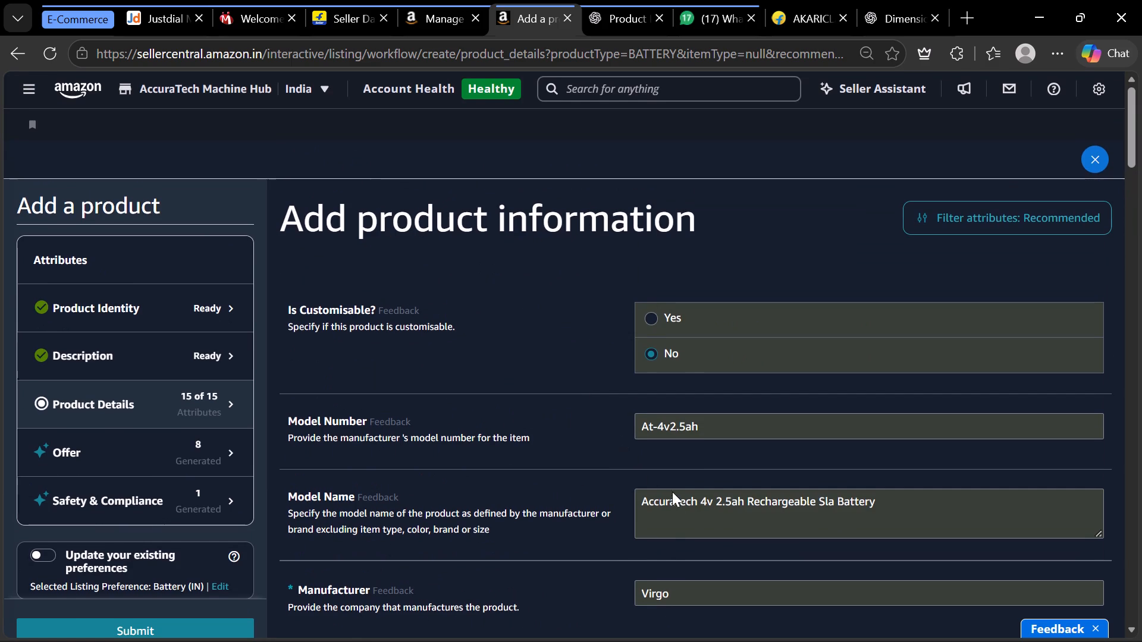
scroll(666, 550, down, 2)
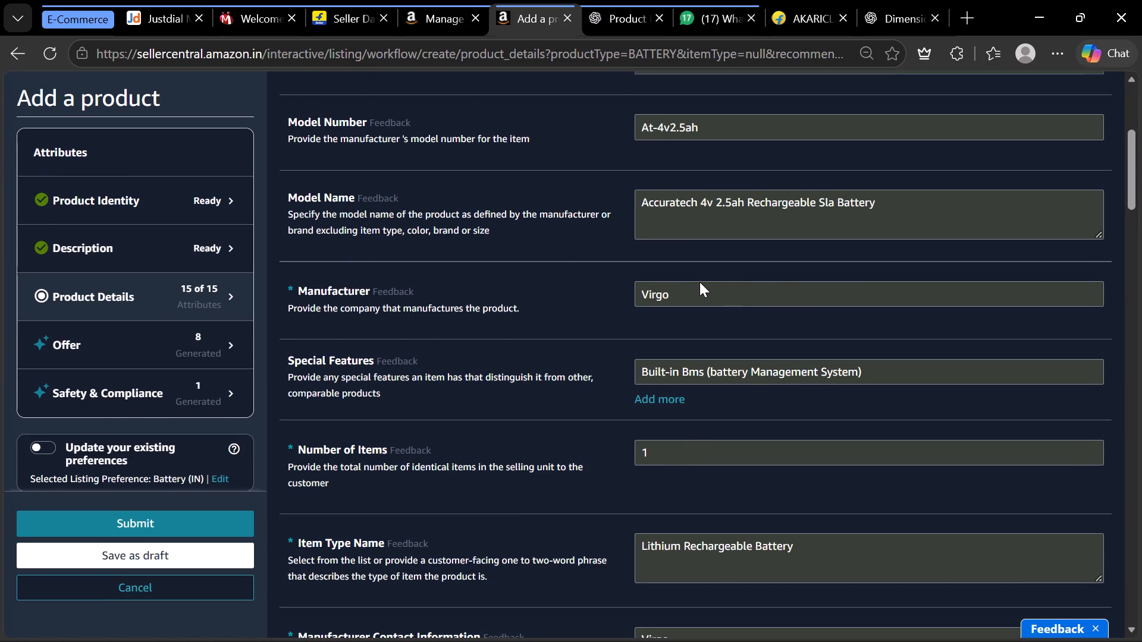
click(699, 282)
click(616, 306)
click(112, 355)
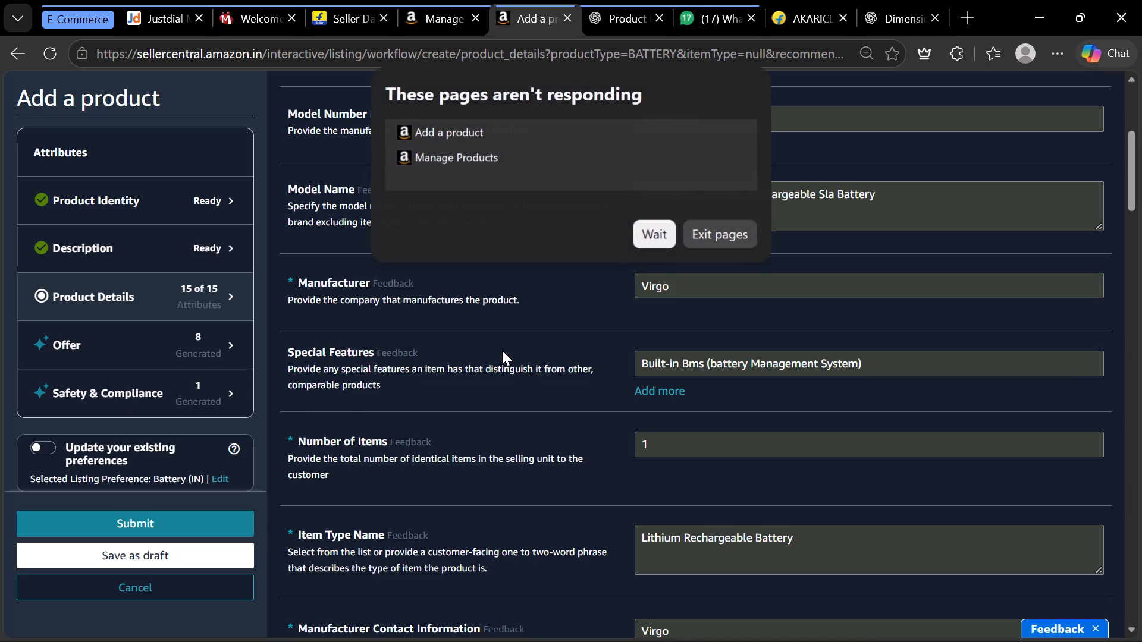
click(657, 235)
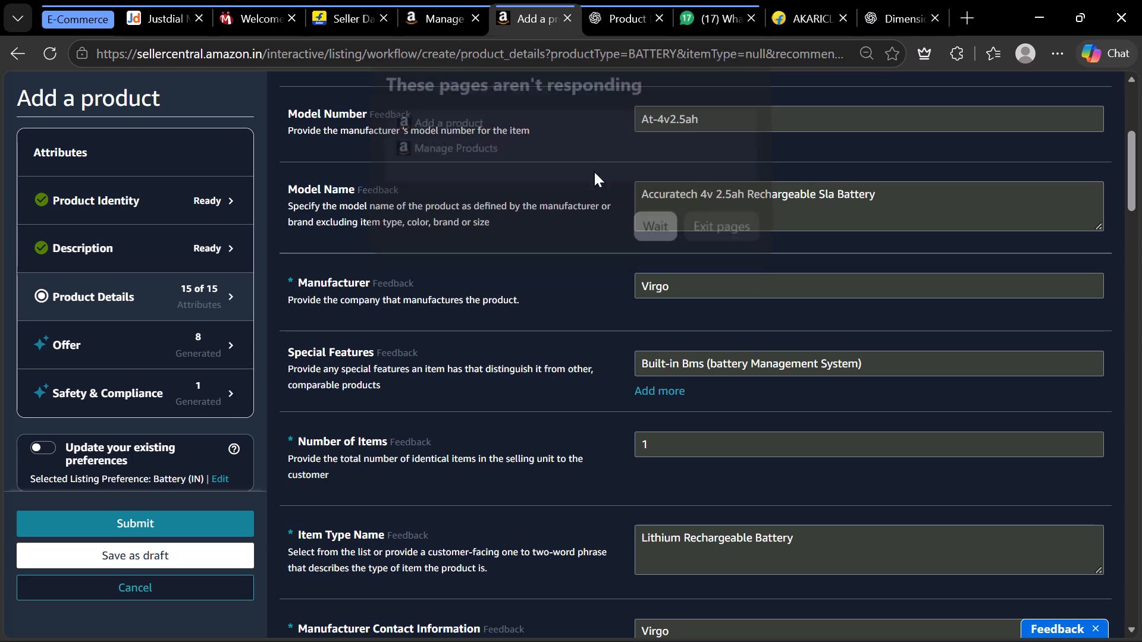
Close the Manage Products browser tab, keeping the Add a product page open.
click(477, 20)
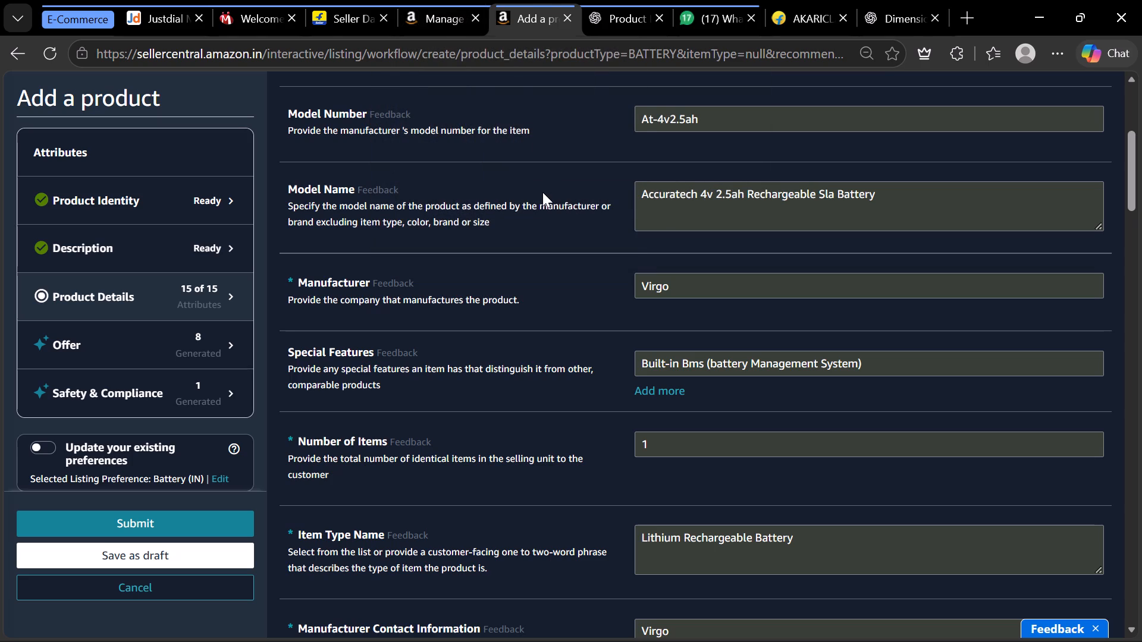
click(512, 243)
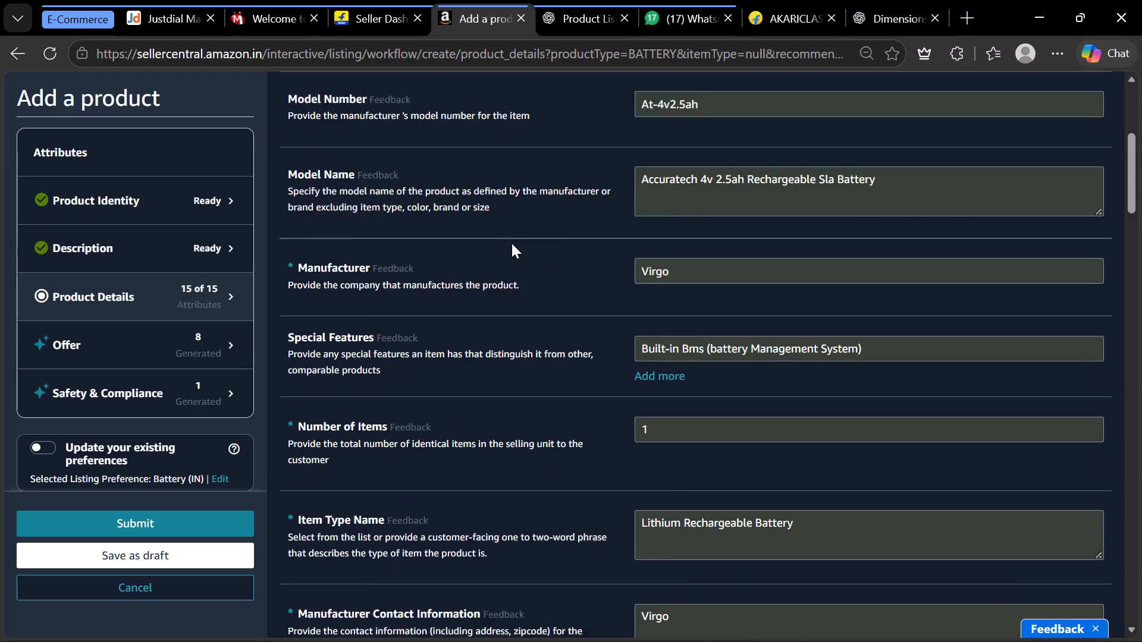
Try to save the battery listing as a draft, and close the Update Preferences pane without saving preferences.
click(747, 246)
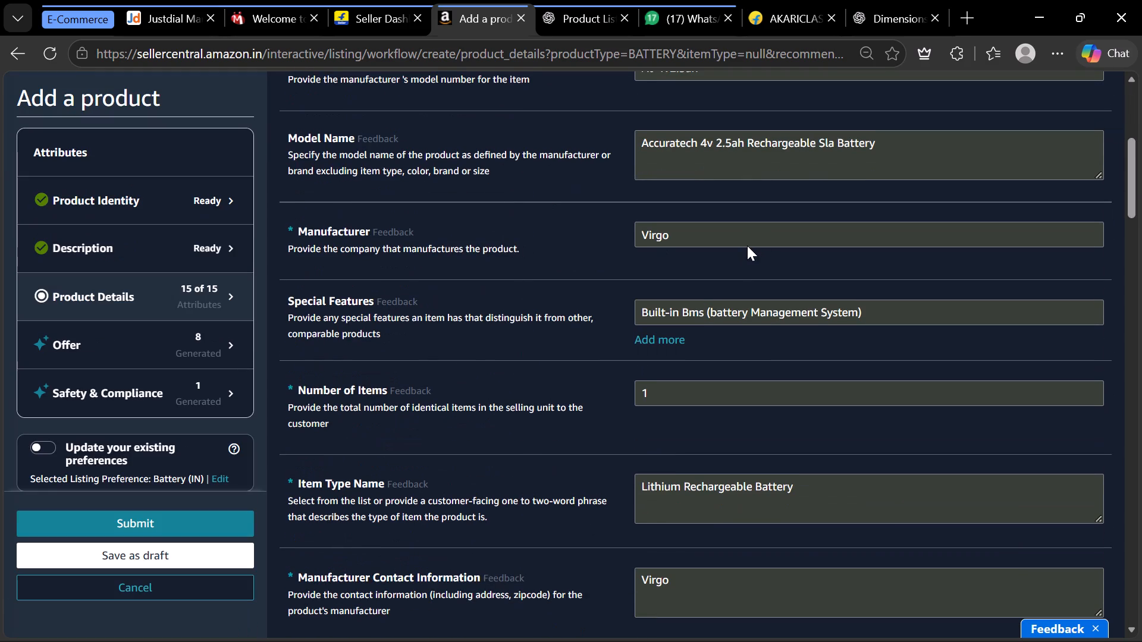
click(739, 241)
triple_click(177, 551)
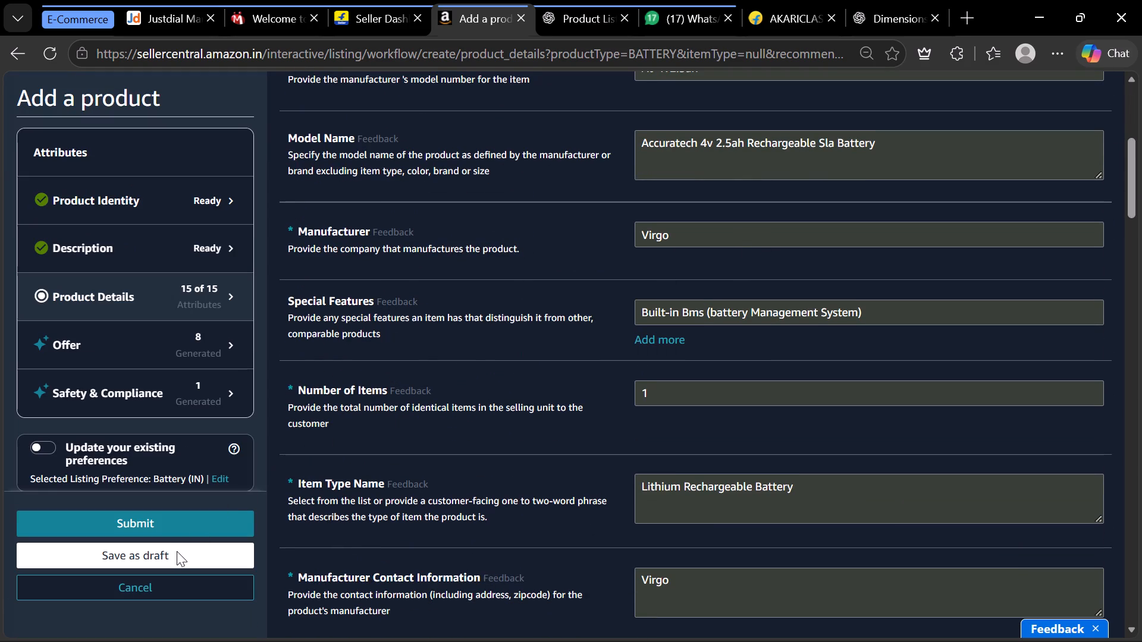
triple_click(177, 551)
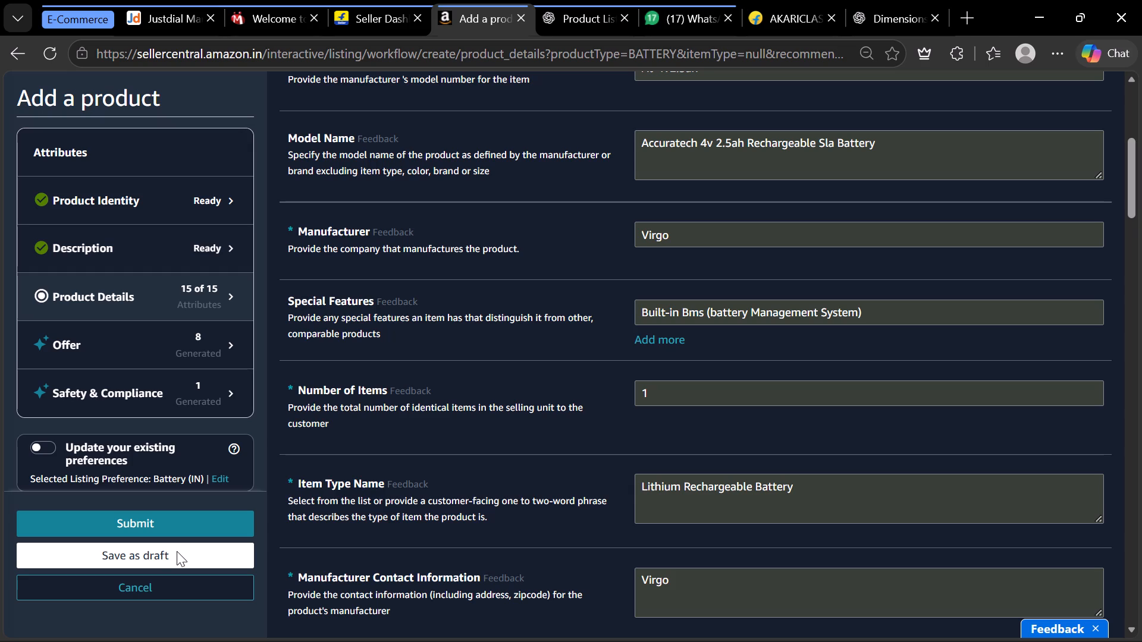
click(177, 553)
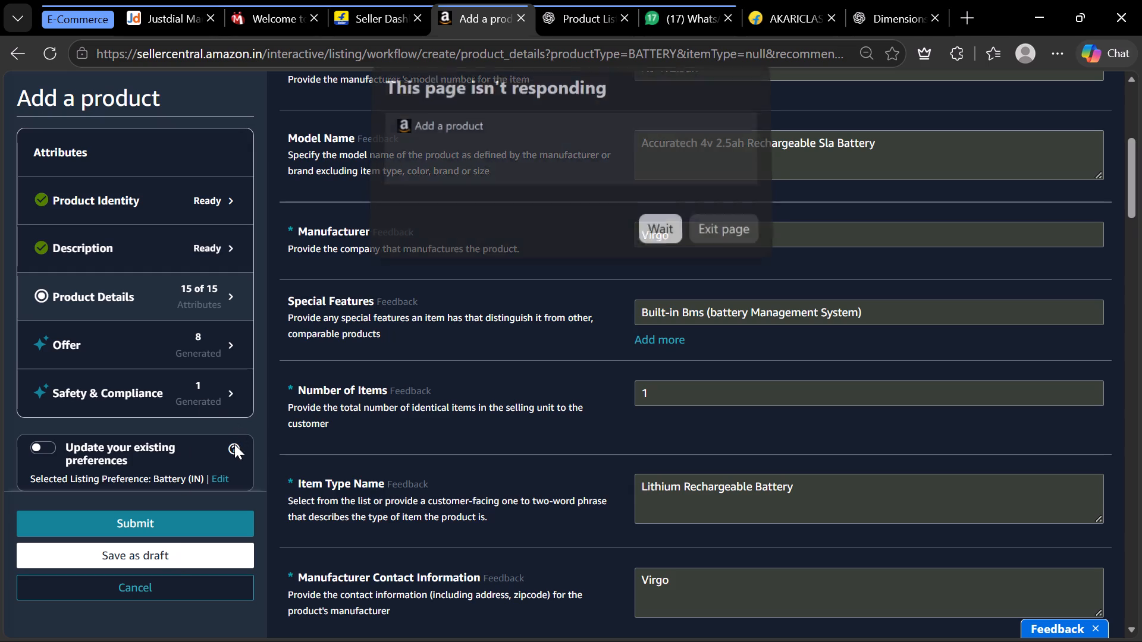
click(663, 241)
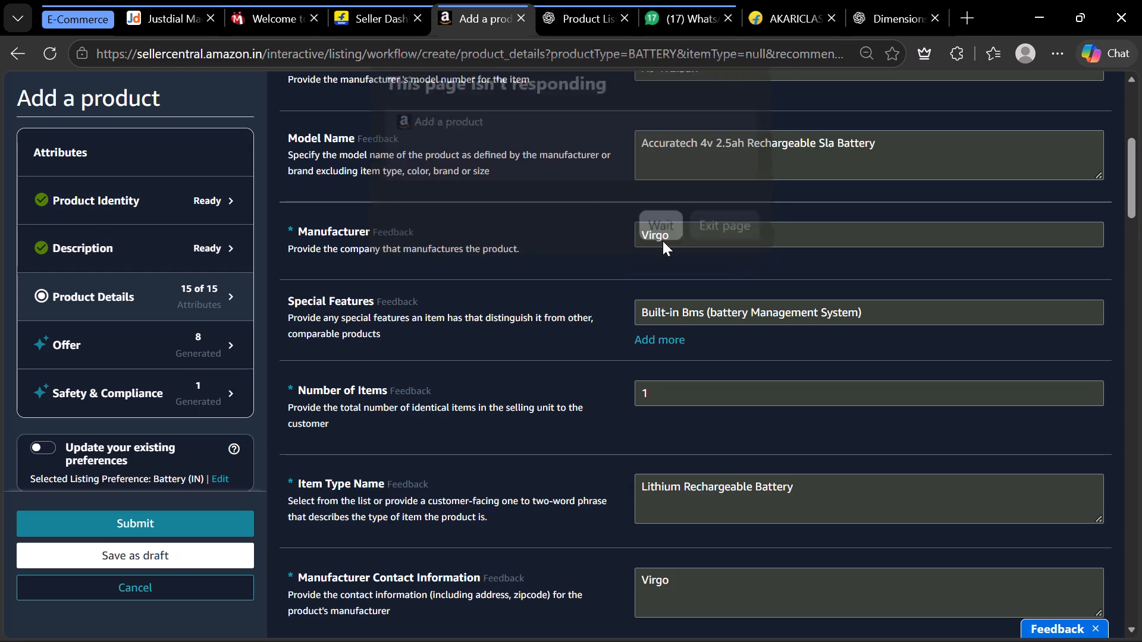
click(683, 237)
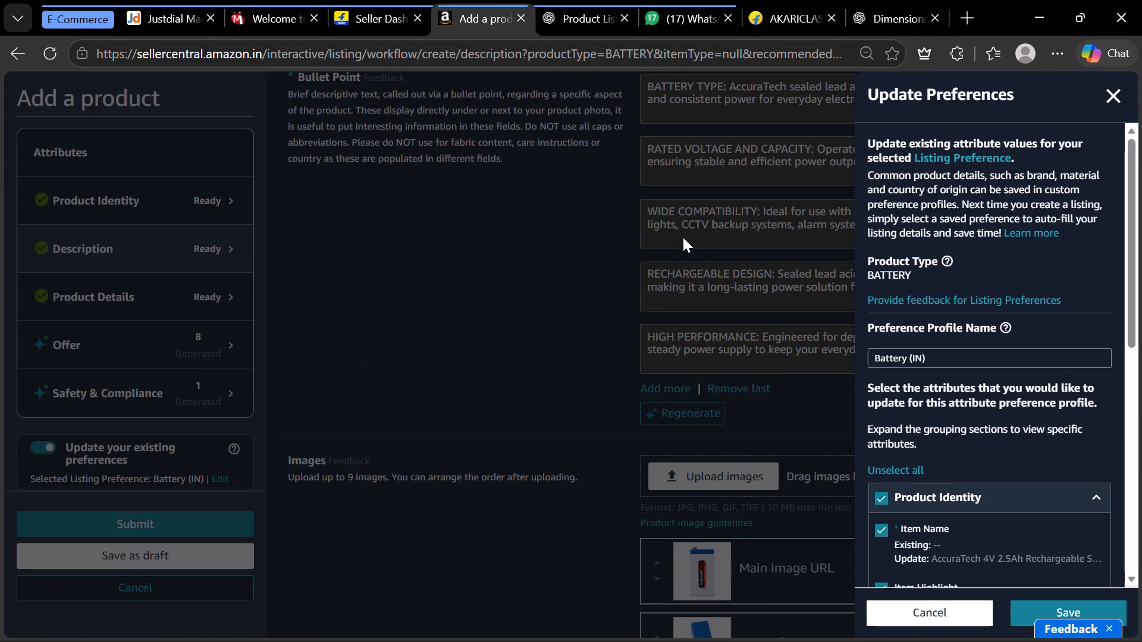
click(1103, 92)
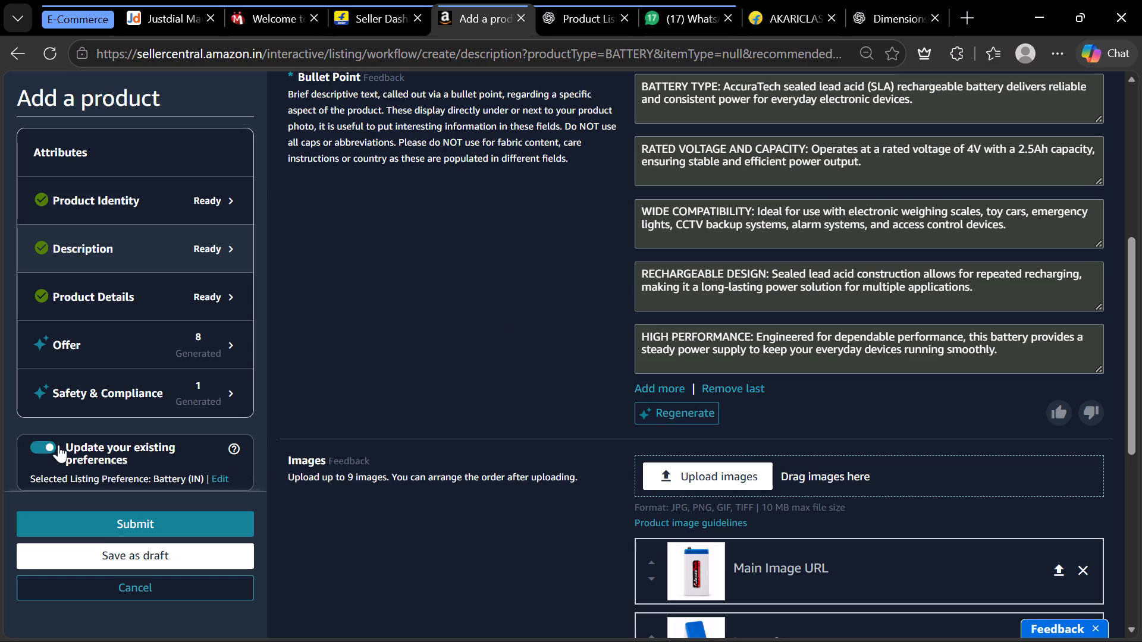
Continue from the Description section to Product Details.
scroll(658, 278, down, 2)
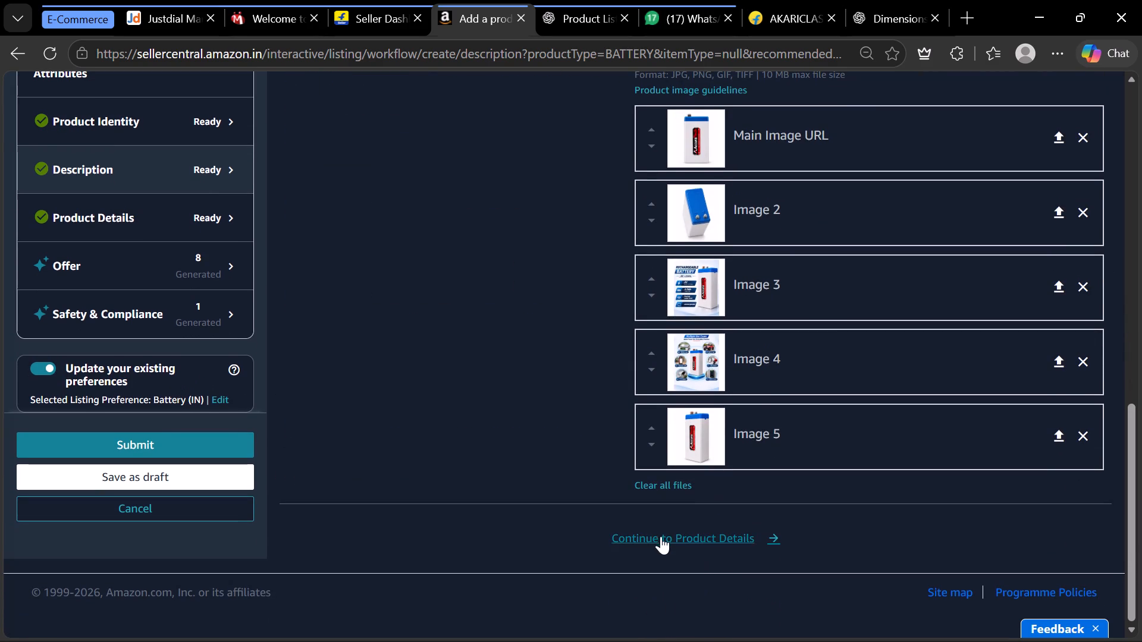
click(658, 538)
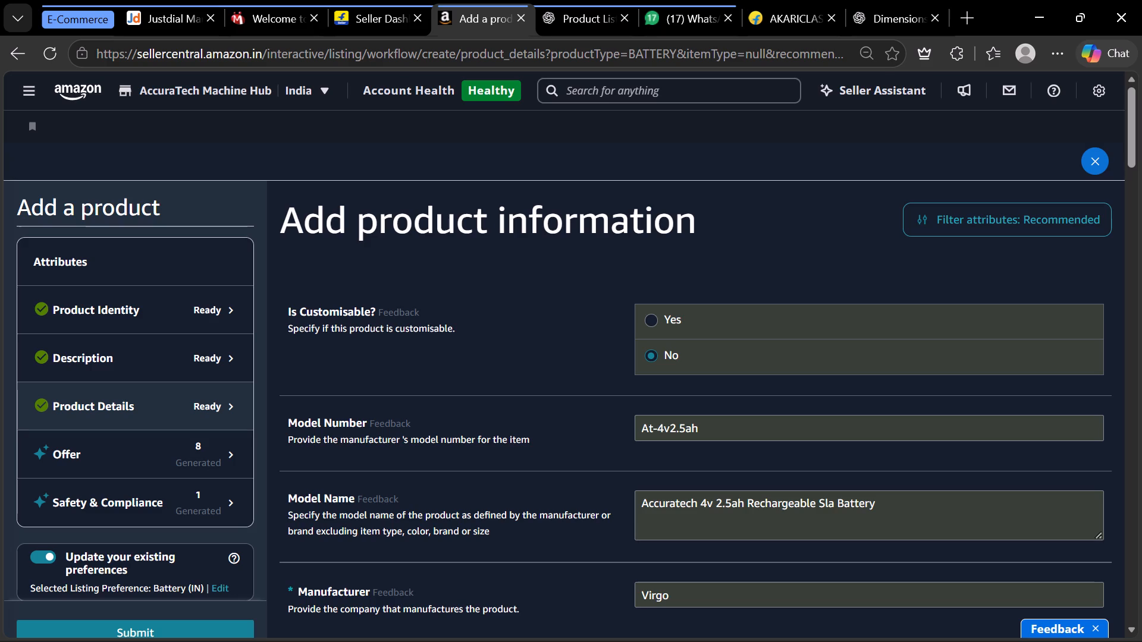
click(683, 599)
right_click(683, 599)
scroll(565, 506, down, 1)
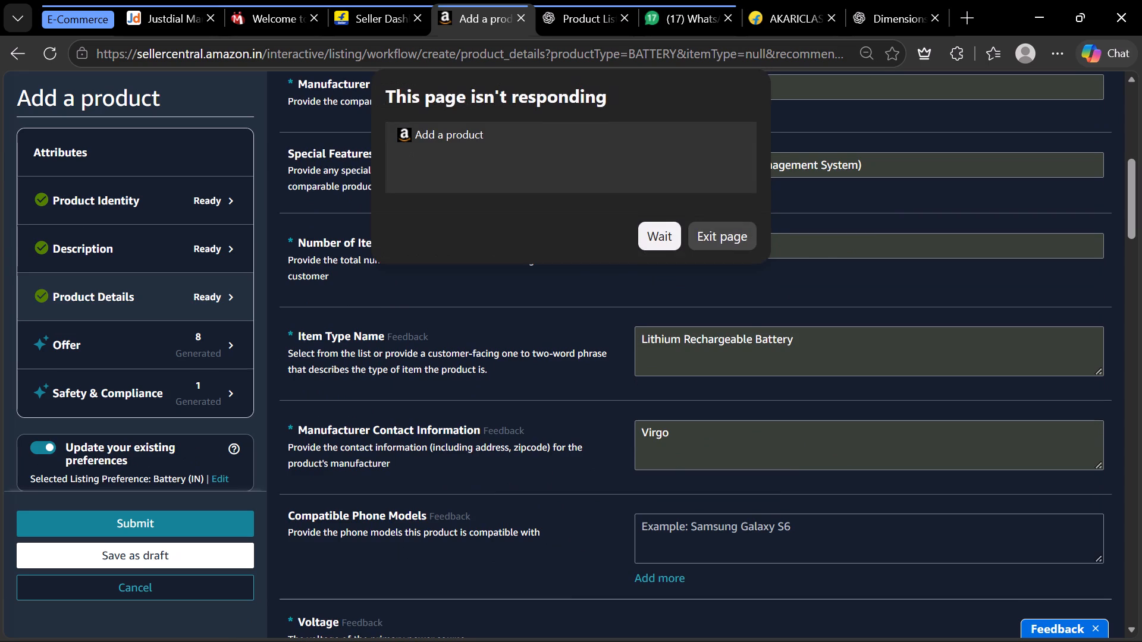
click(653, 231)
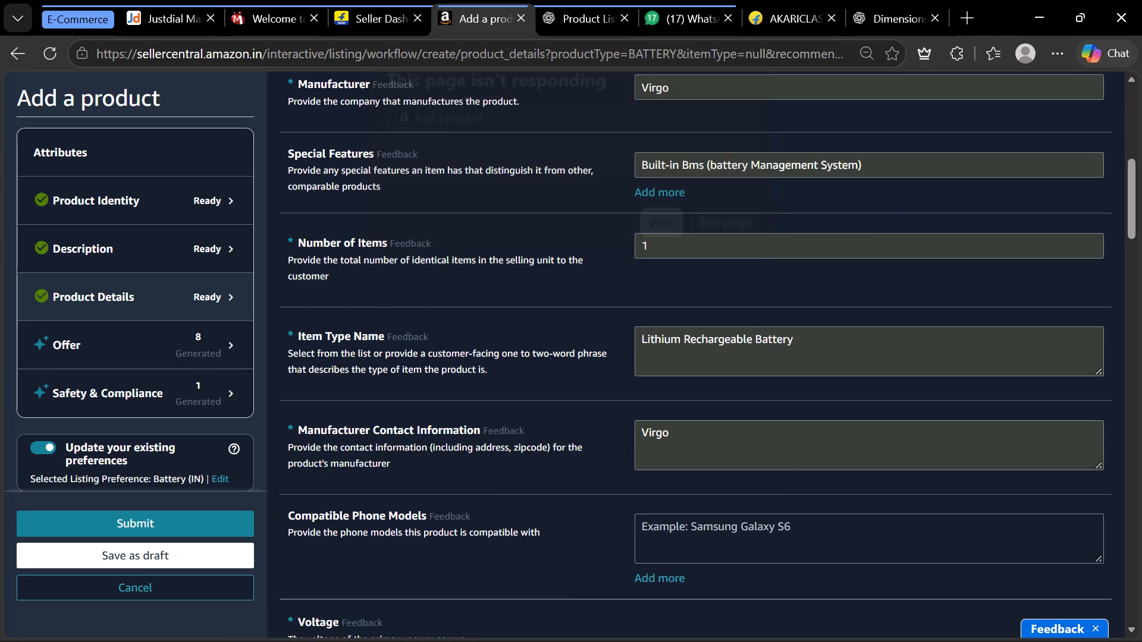
Save the battery listing as a draft, cancelling the update of the Battery (IN) preference profile.
triple_click(148, 549)
click(204, 560)
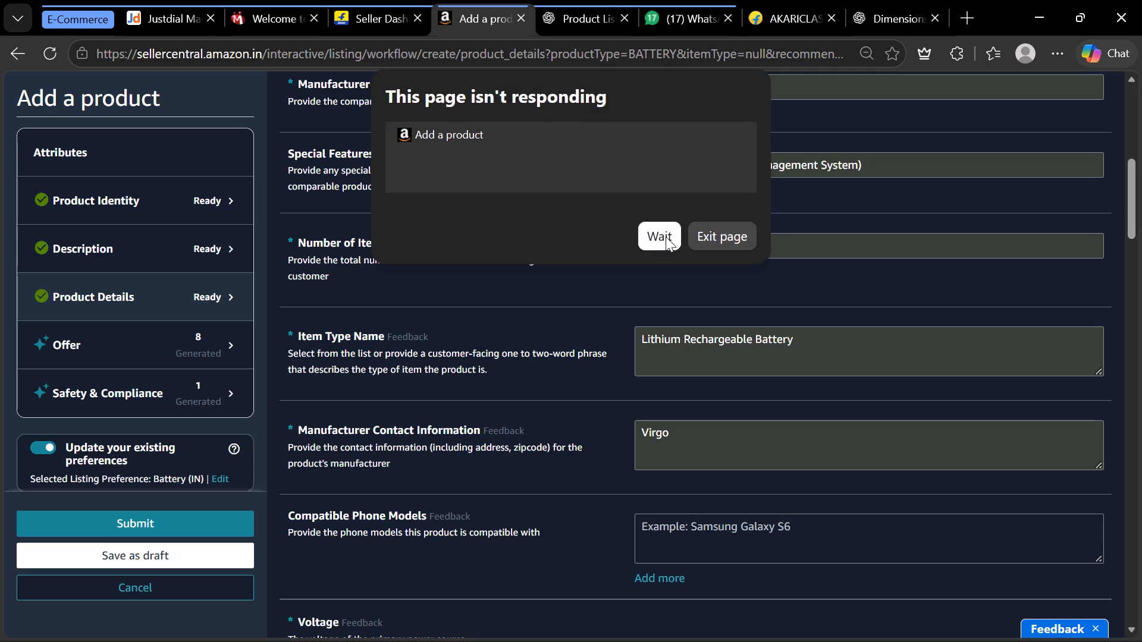
click(666, 237)
click(204, 556)
drag(204, 556, 266, 570)
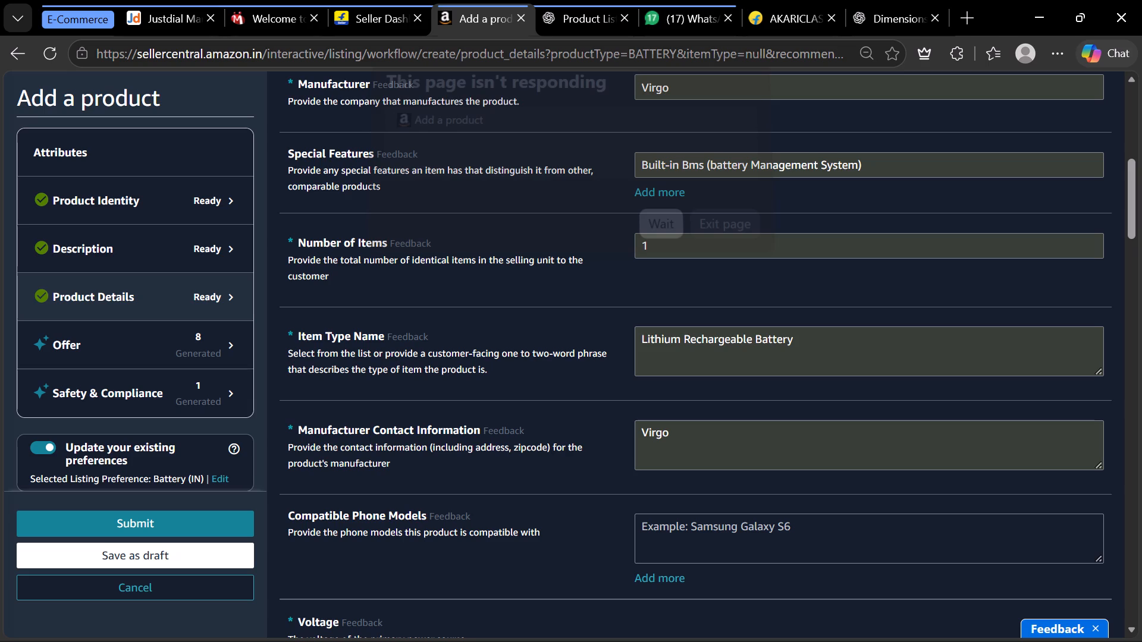
drag(266, 570, 212, 561)
click(212, 561)
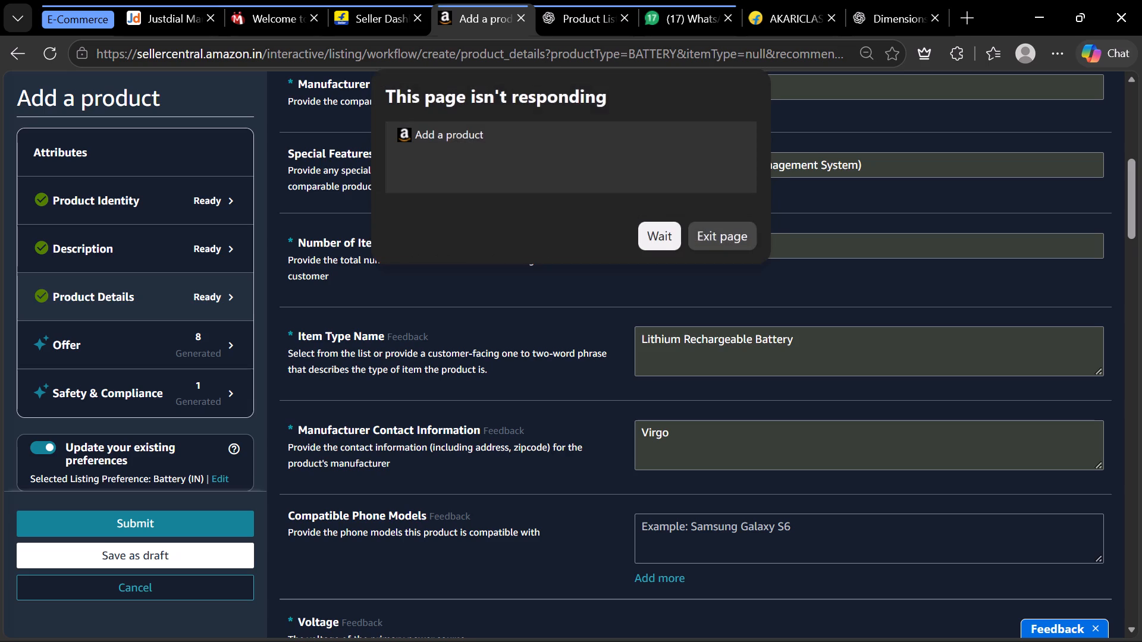
click(676, 236)
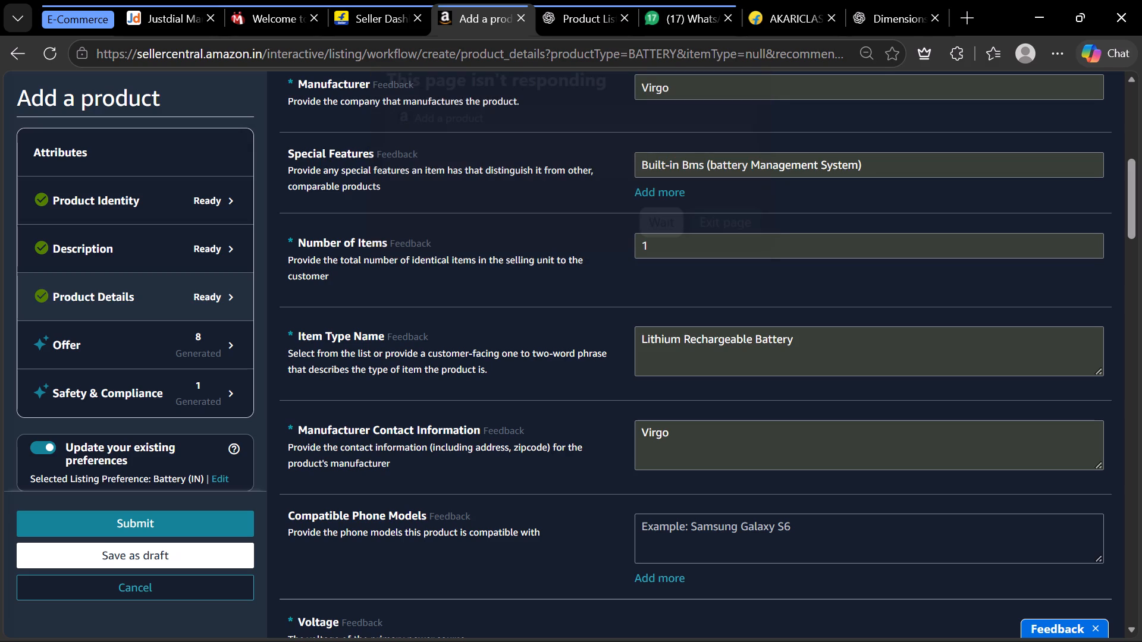
double_click(173, 560)
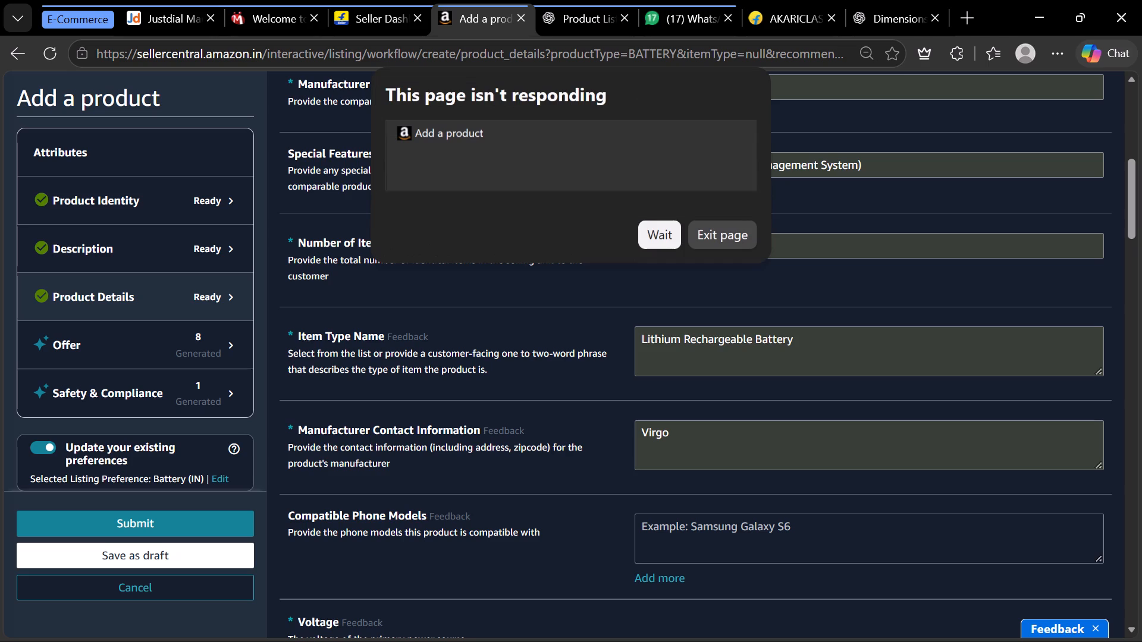
click(652, 243)
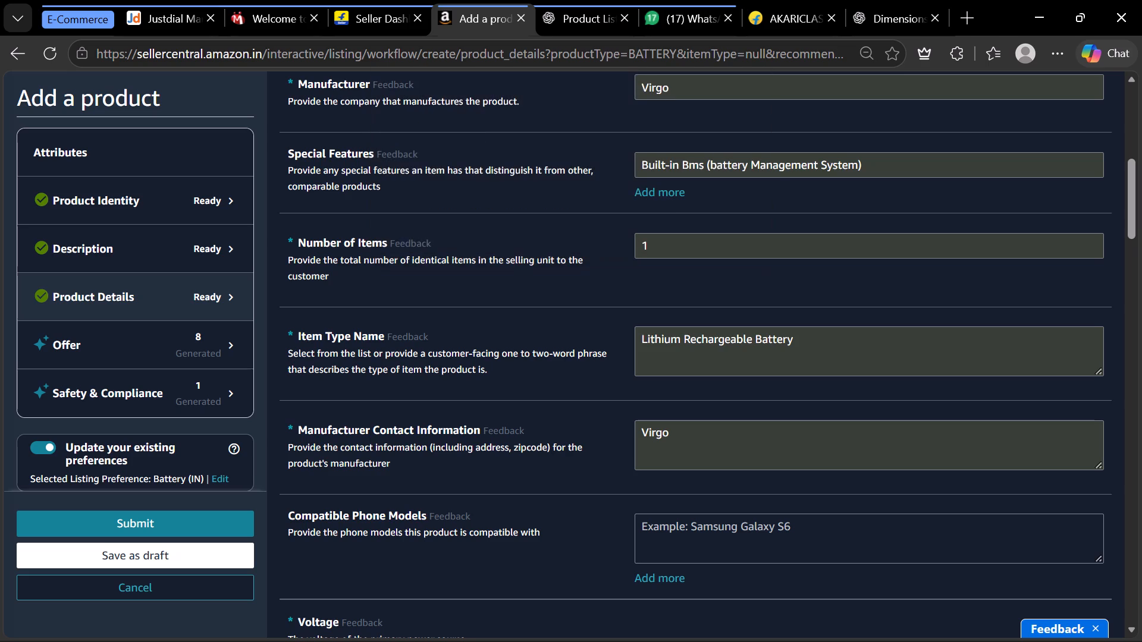
click(176, 558)
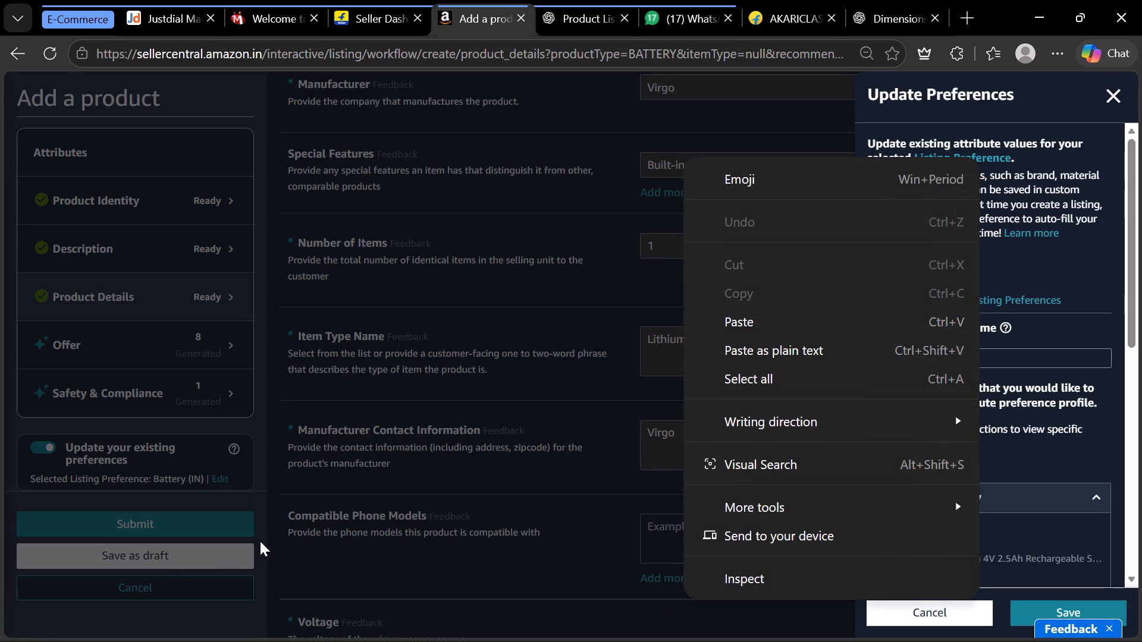
click(235, 549)
click(235, 549)
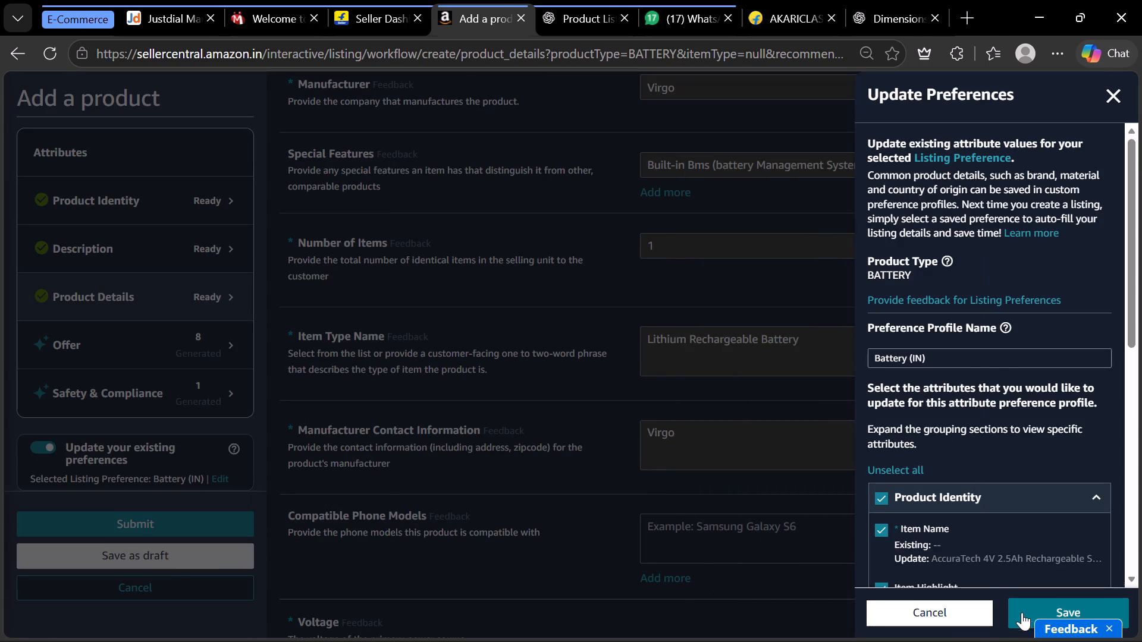
click(989, 615)
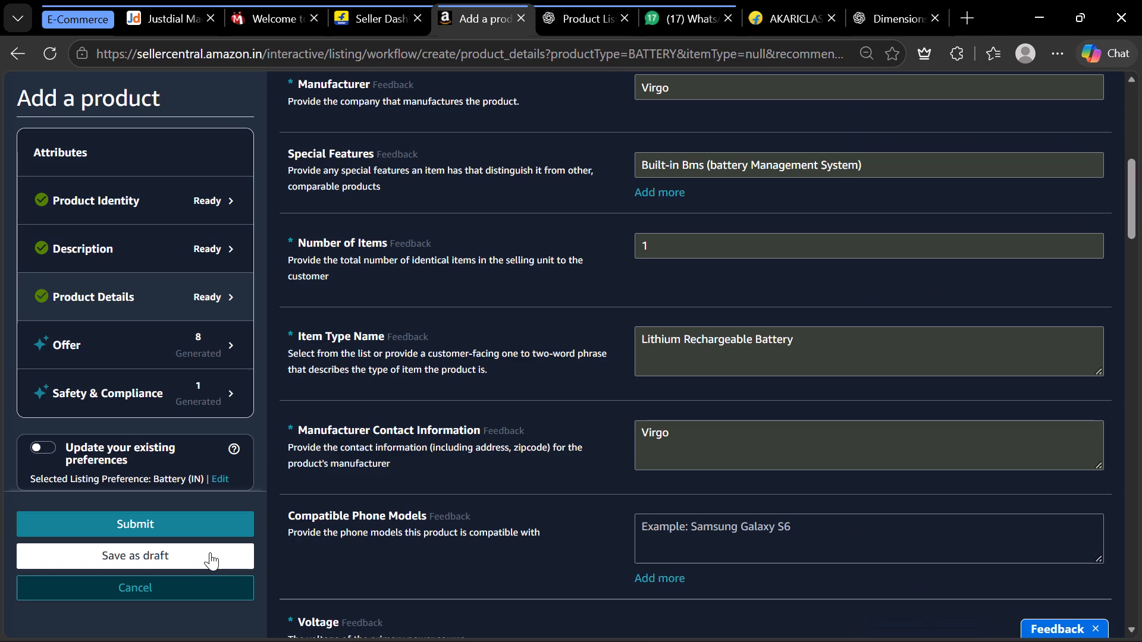
click(210, 555)
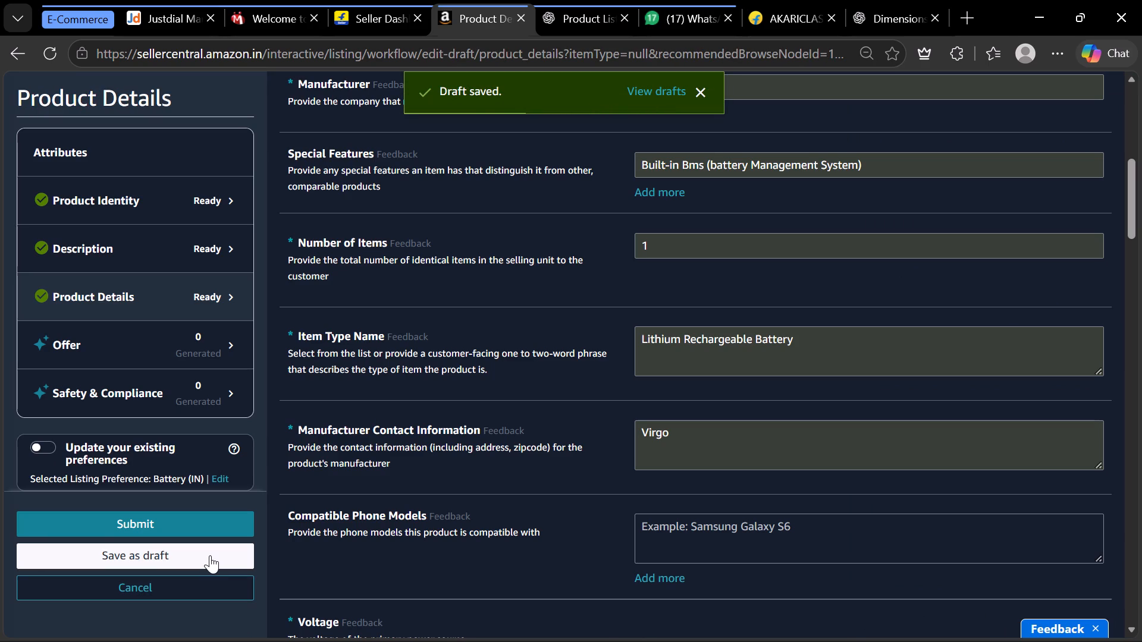
scroll(570, 351, up, 1)
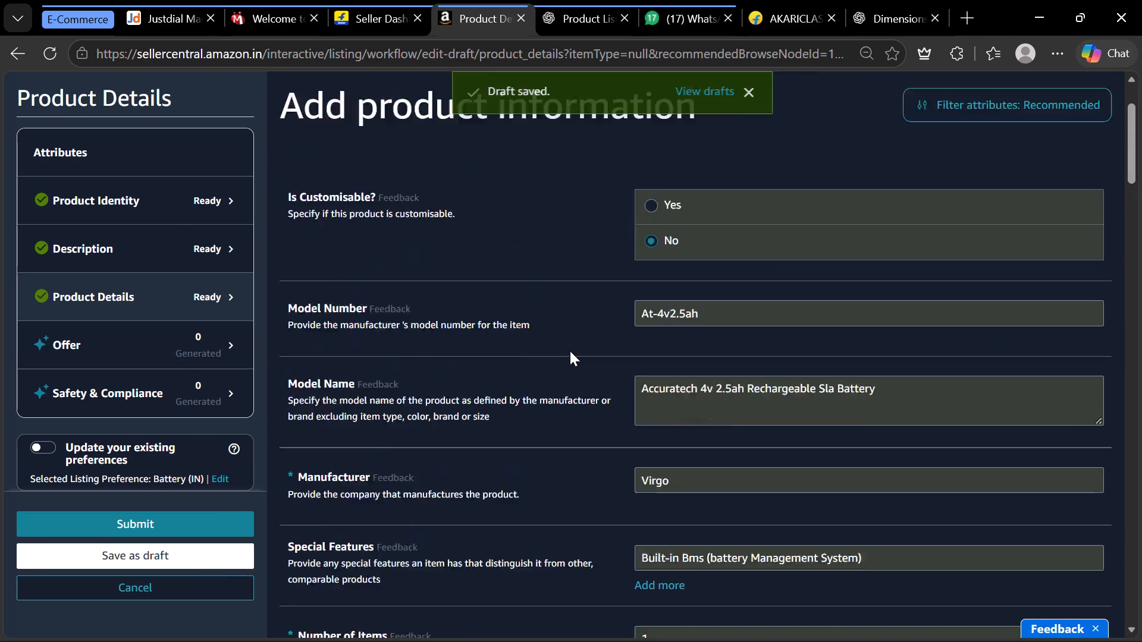
Replace the battery listing's Manufacturer value with Accuratech Machine Hub.
scroll(570, 351, up, 1)
click(698, 518)
key(BackSpace)
key(BackSpace)
key(BackSpace)
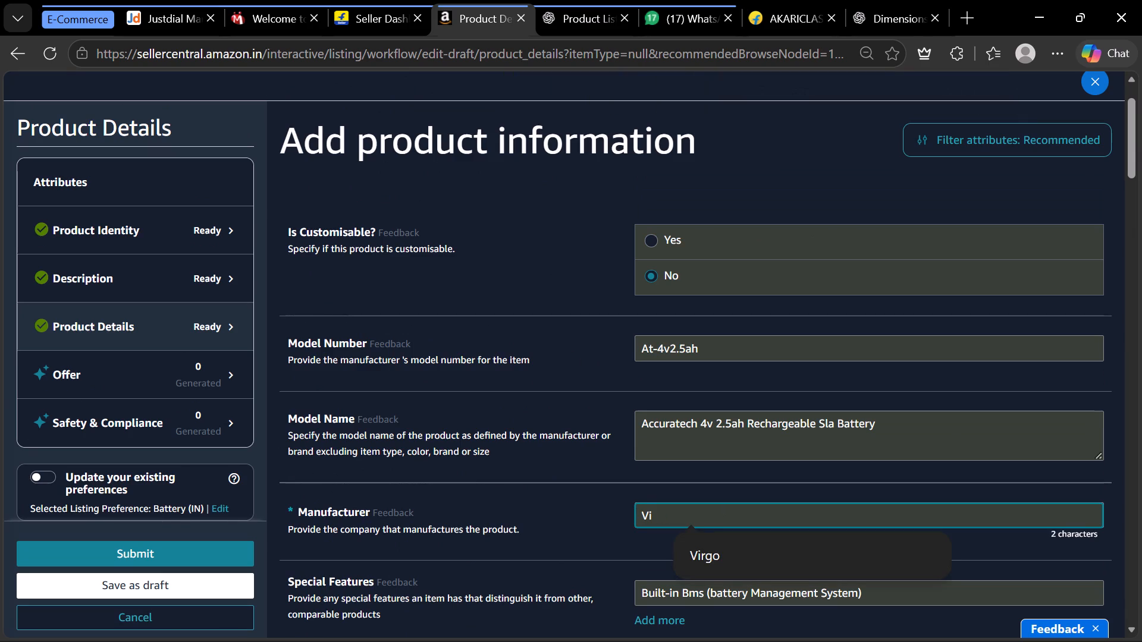
key(BackSpace)
key(BackSpace)
key(BackSpace)
text(Acc)
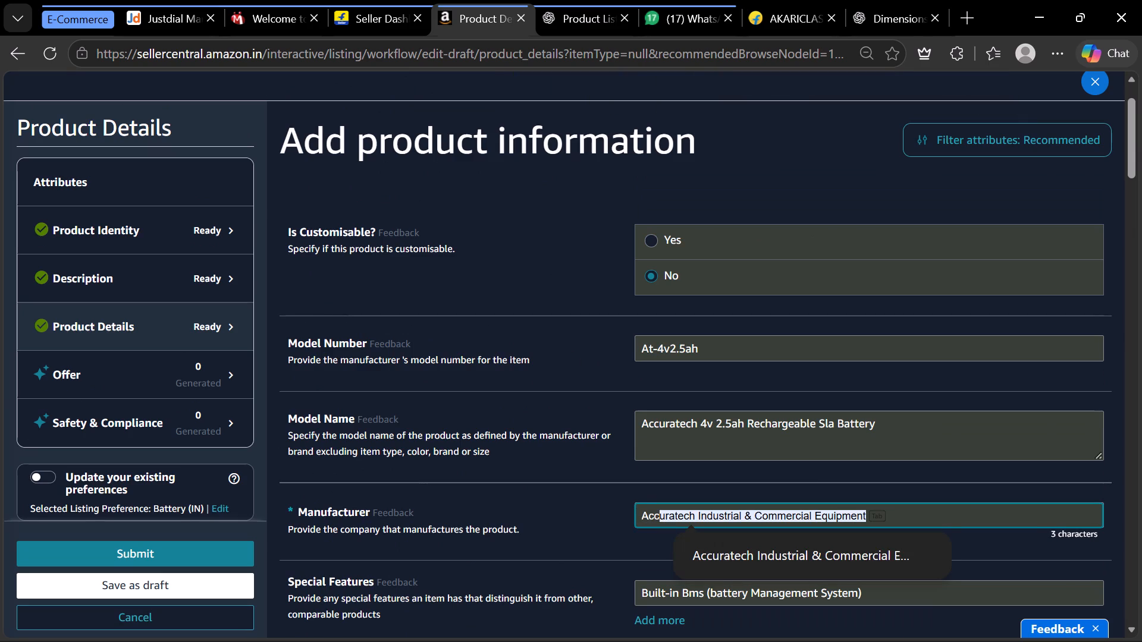
key(Tab)
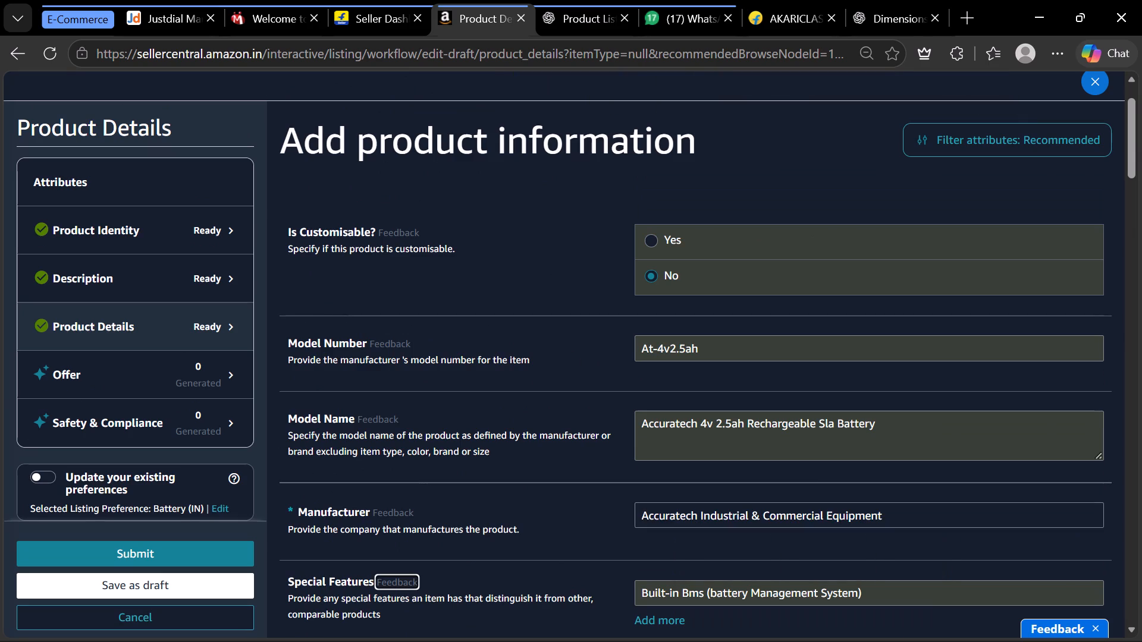
click(940, 511)
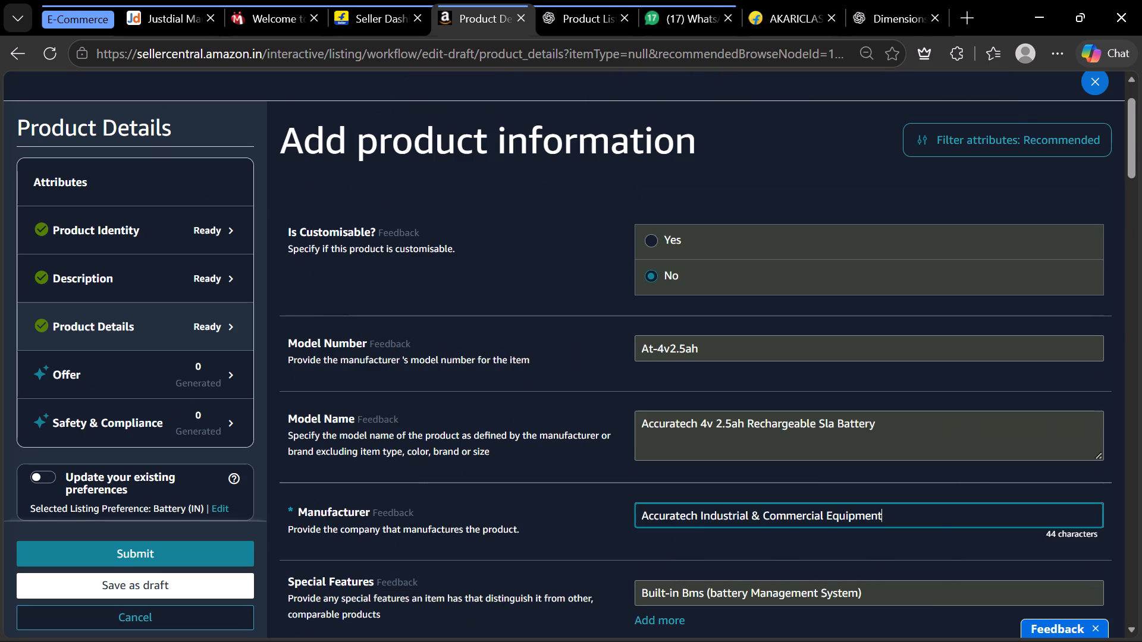
key(BackSpace)
key(BackSpace)
key(BackSpace)
key(BackSpace)
key(BackSpace)
key(BackSpace)
key(BackSpace)
key(BackSpace)
key(BackSpace)
key(BackSpace)
key(BackSpace)
key(BackSpace)
key(BackSpace)
key(BackSpace)
key(BackSpace)
key(BackSpace)
key(BackSpace)
key(BackSpace)
key(BackSpace)
key(BackSpace)
key(BackSpace)
key(BackSpace)
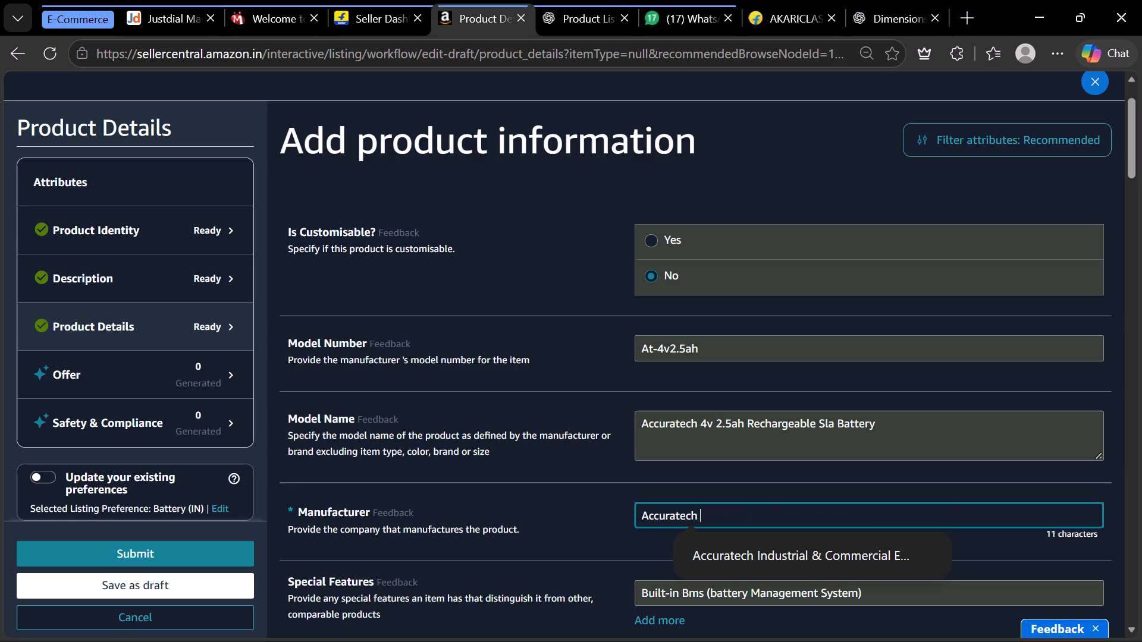
text(Machine Hub)
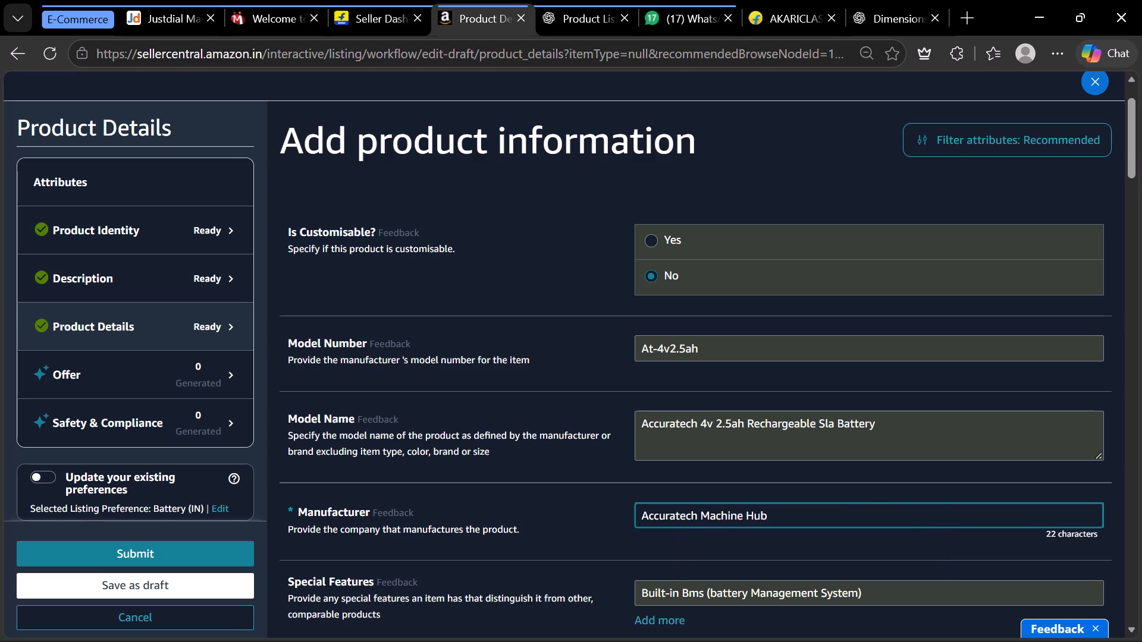
click(612, 528)
Replace the Manufacturer Contact Information with the manufacturer's address, including state and postal code.
scroll(612, 528, down, 1)
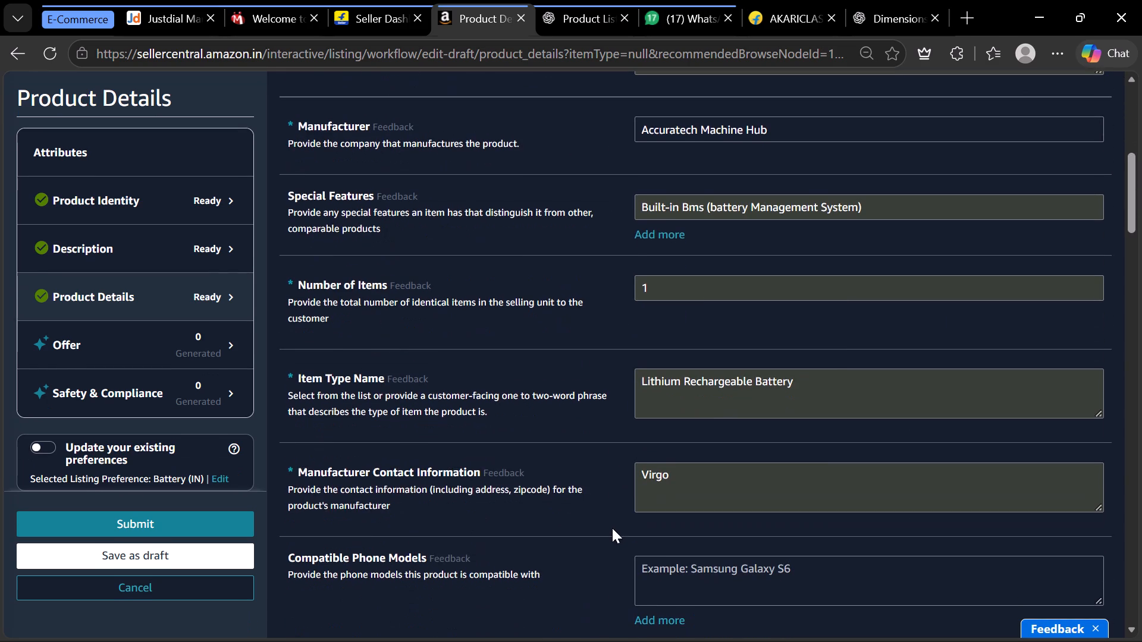
scroll(612, 528, down, 1)
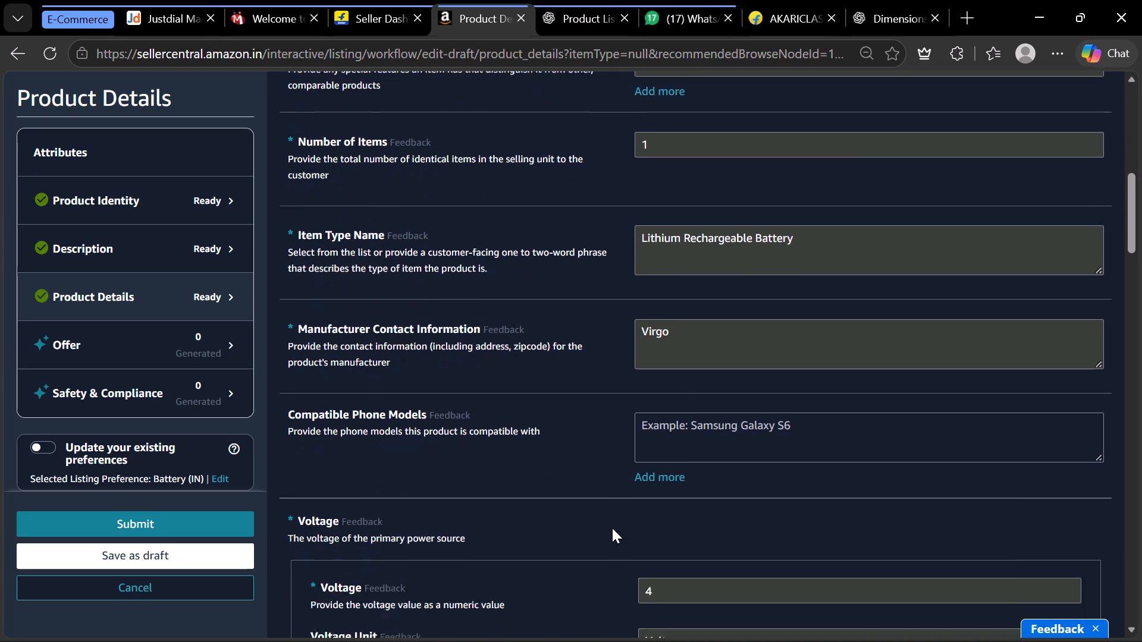
scroll(612, 528, down, 1)
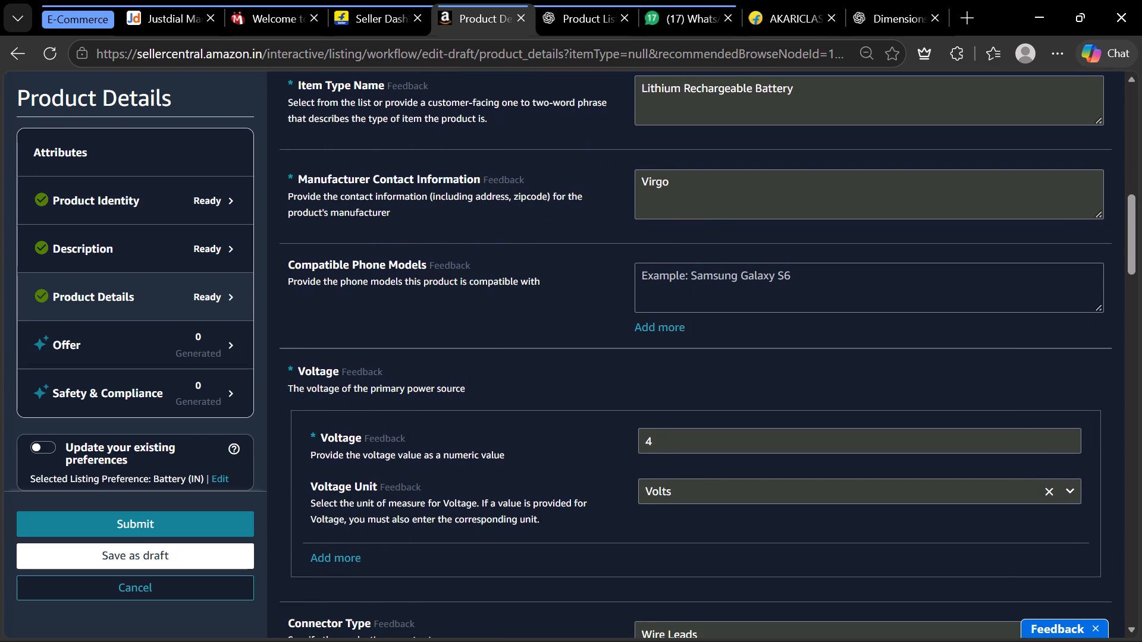
click(709, 203)
key(BackSpace)
key(BackSpace)
key(BackSpace)
key(BackSpace)
key(BackSpace)
key(BackSpace)
key(BackSpace)
key(BackSpace)
key(BackSpace)
key(BackSpace)
key(BackSpace)
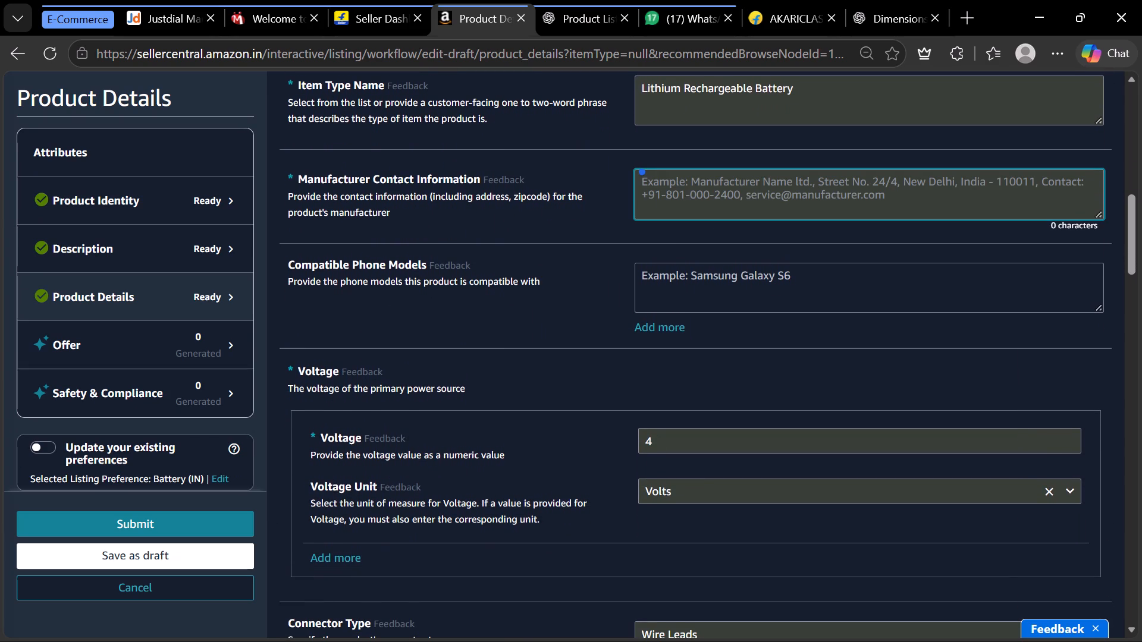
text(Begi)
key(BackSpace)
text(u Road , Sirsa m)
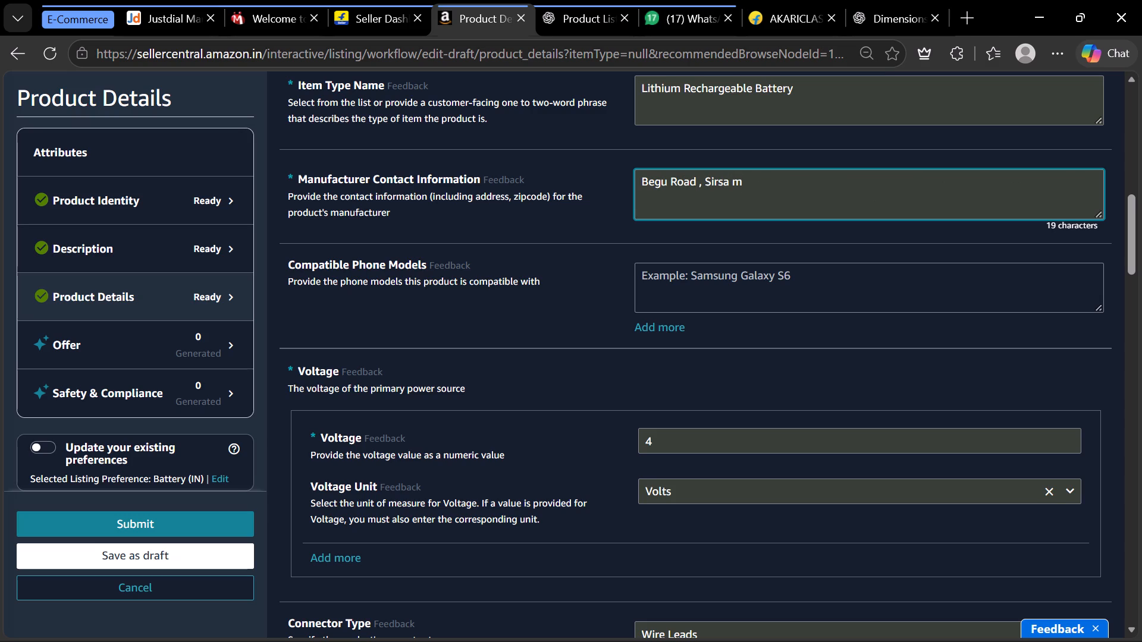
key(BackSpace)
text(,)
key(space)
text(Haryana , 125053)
click(575, 382)
Add Digital Scale as a second entry under Recommended Uses For Product.
scroll(575, 382, down, 1)
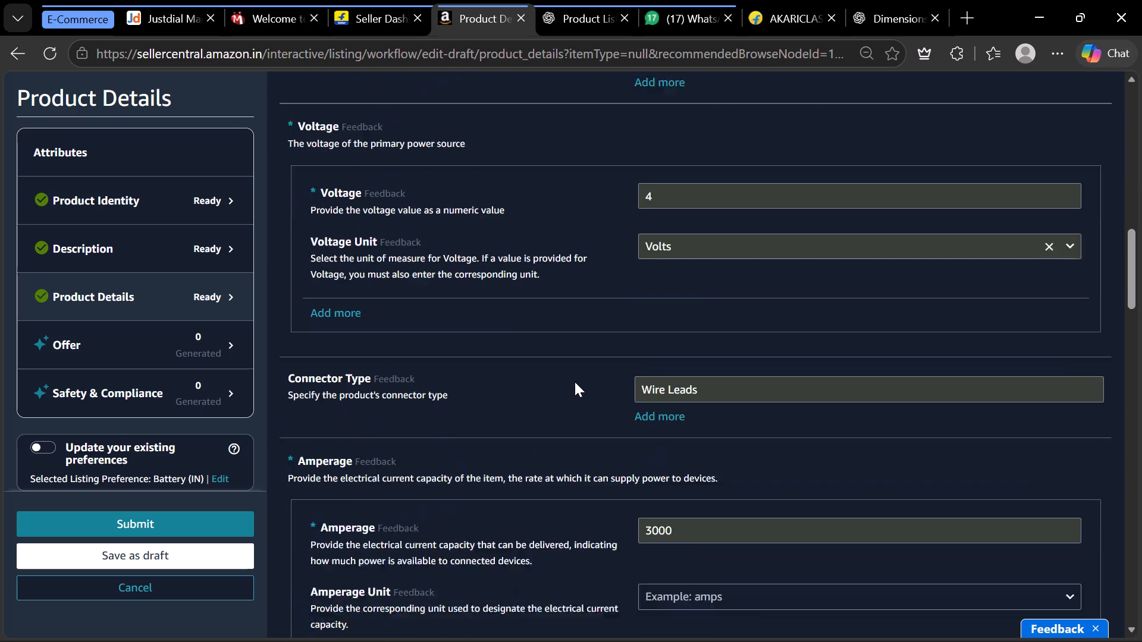
scroll(575, 382, down, 2)
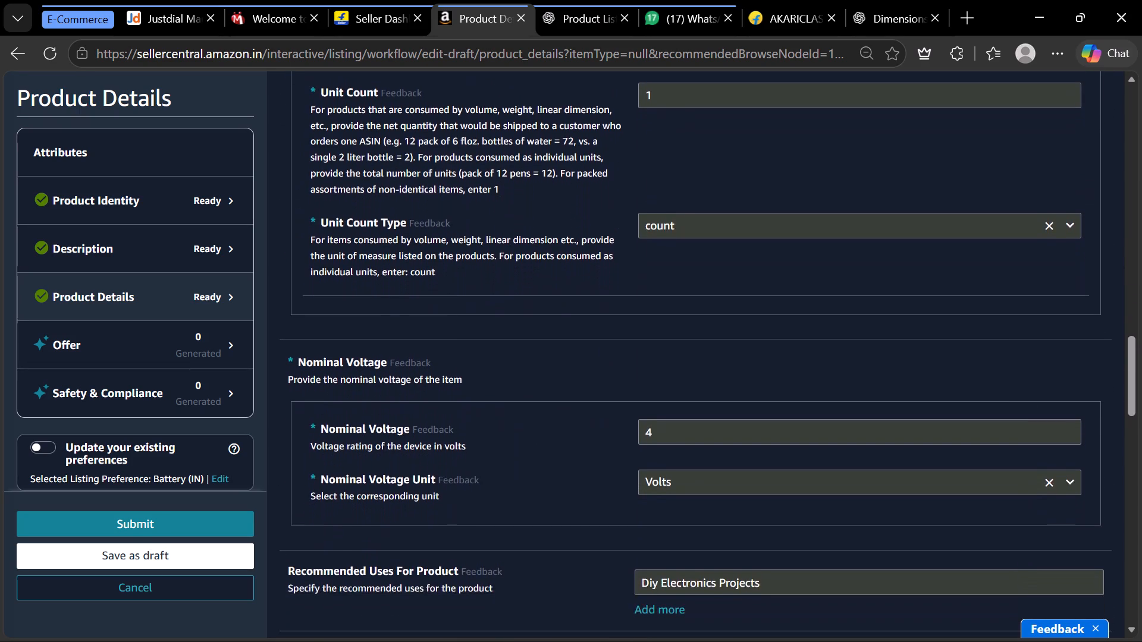
scroll(575, 382, down, 2)
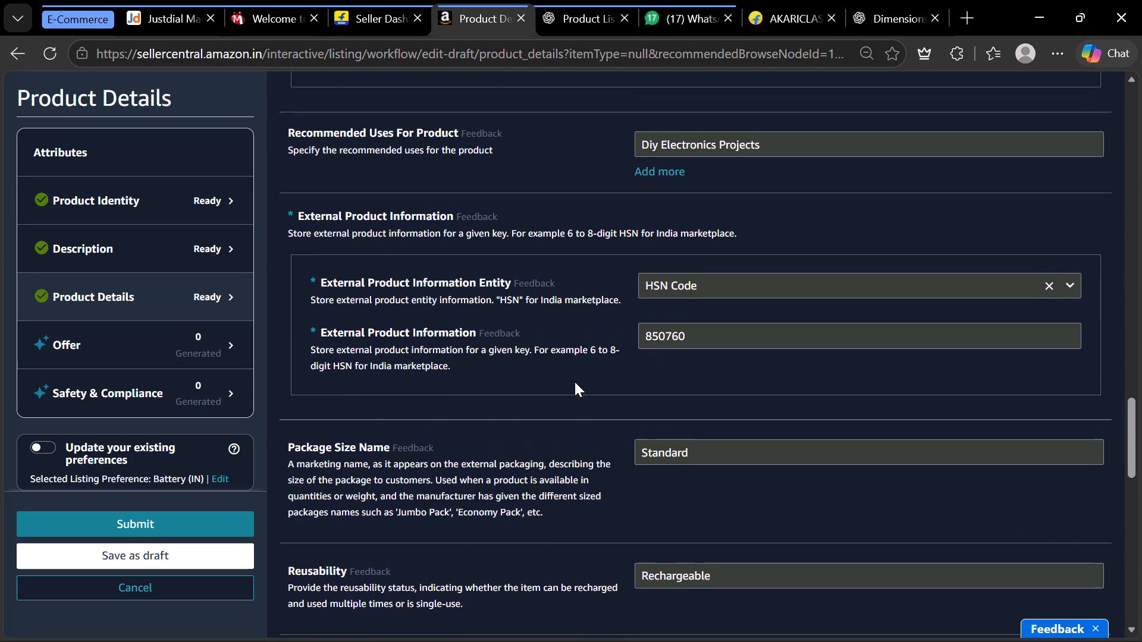
click(654, 183)
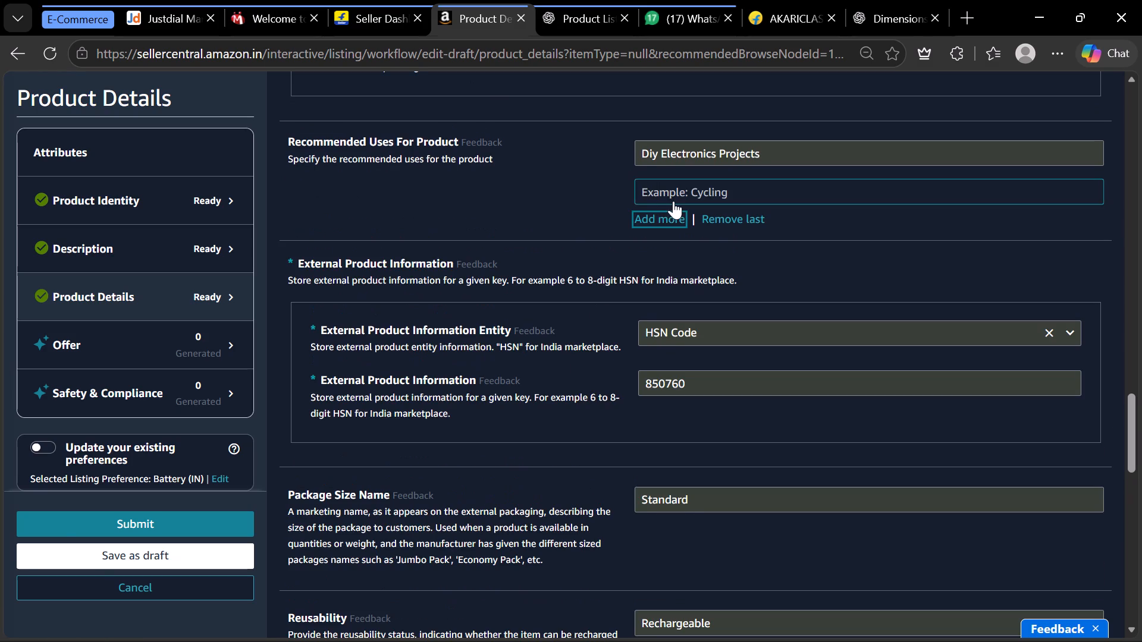
click(673, 197)
scroll(647, 438, down, 1)
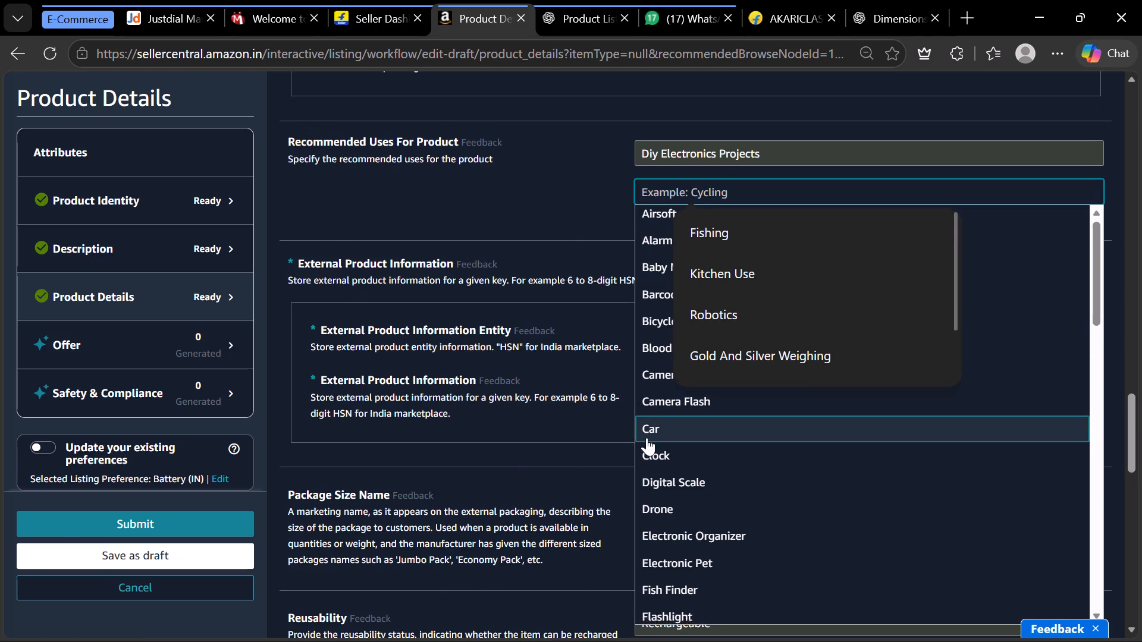
scroll(647, 438, down, 2)
click(651, 436)
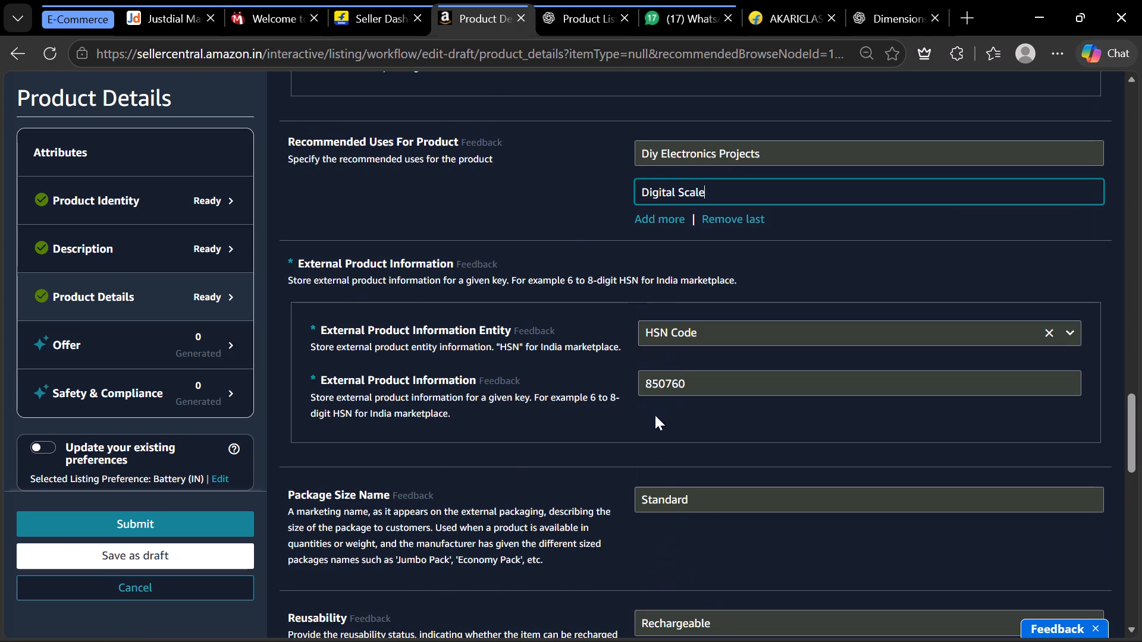
Add Solar Devices as a third entry under Recommended Uses For Product.
click(656, 222)
click(673, 232)
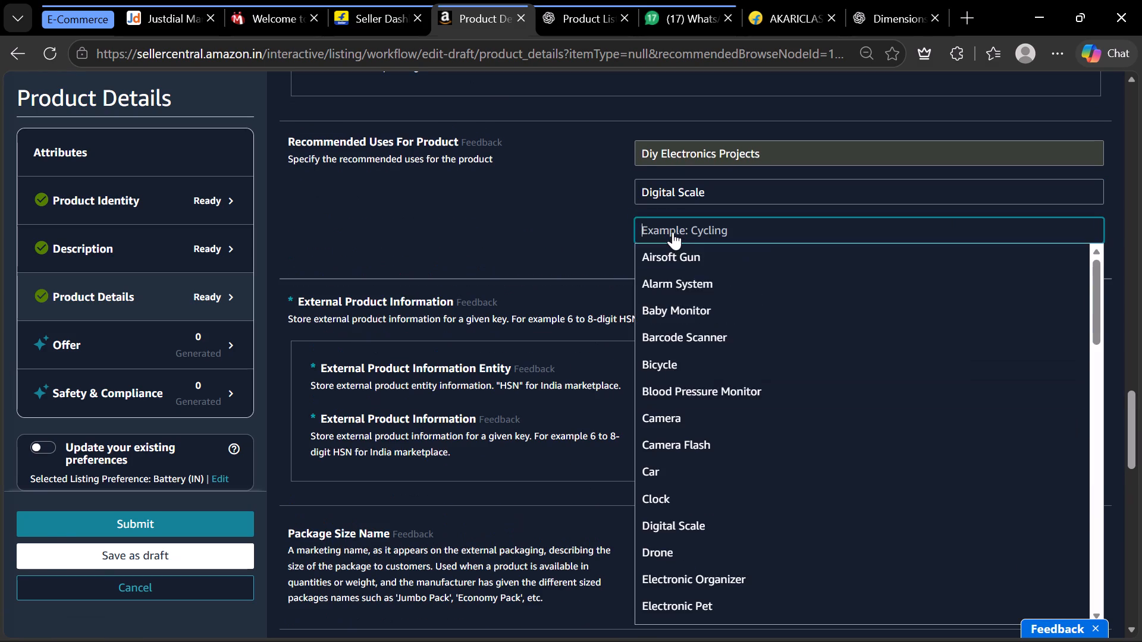
scroll(754, 533, down, 2)
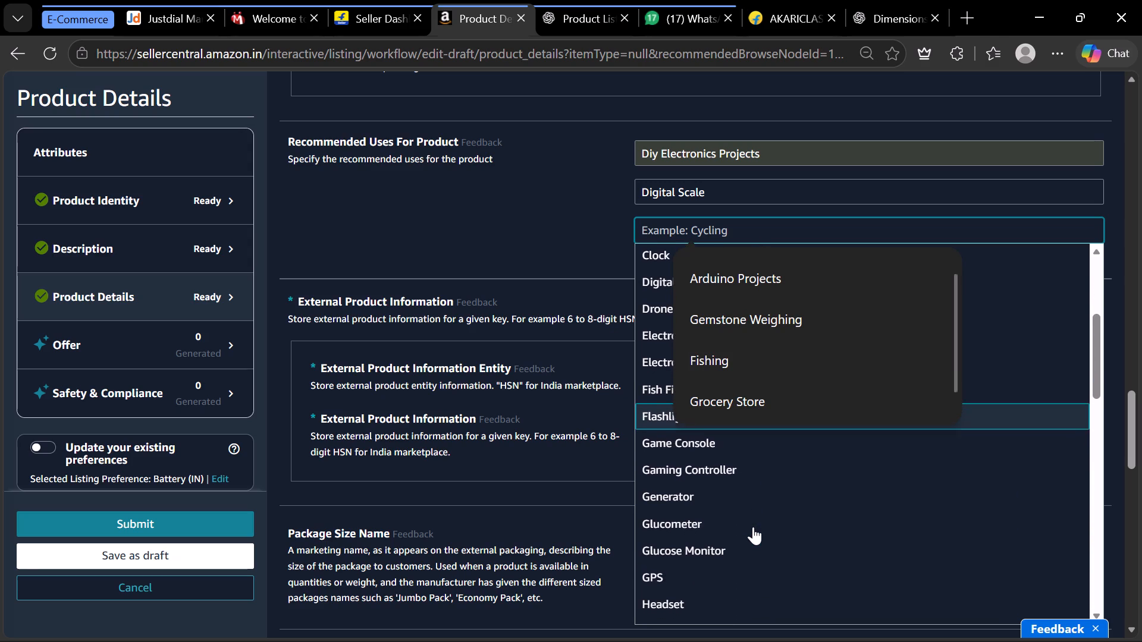
scroll(753, 527, down, 1)
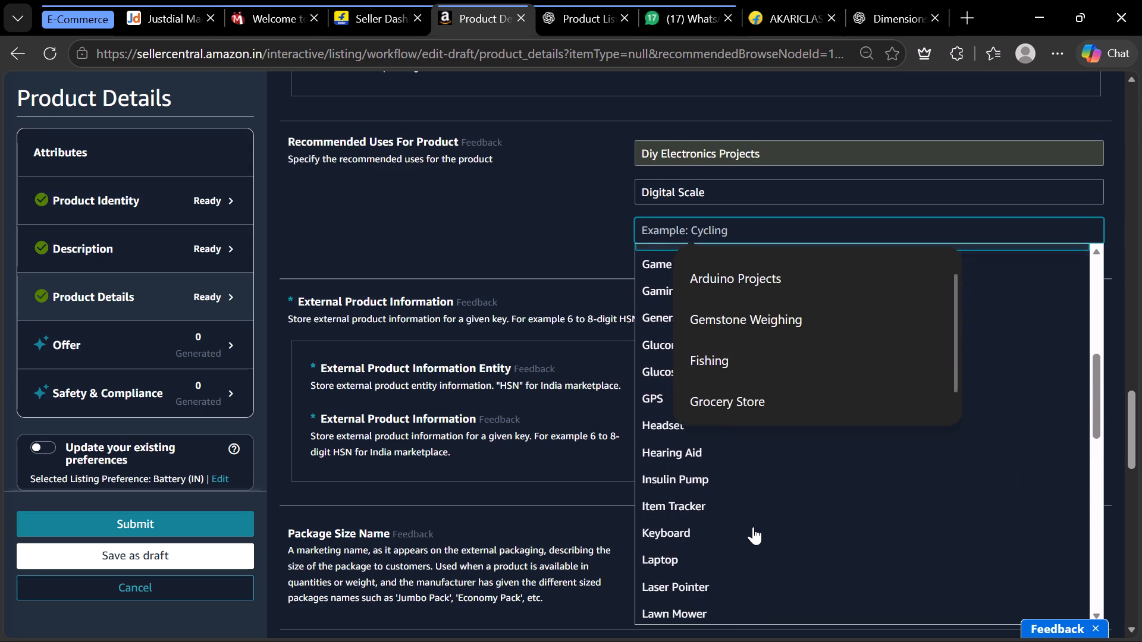
scroll(753, 527, down, 2)
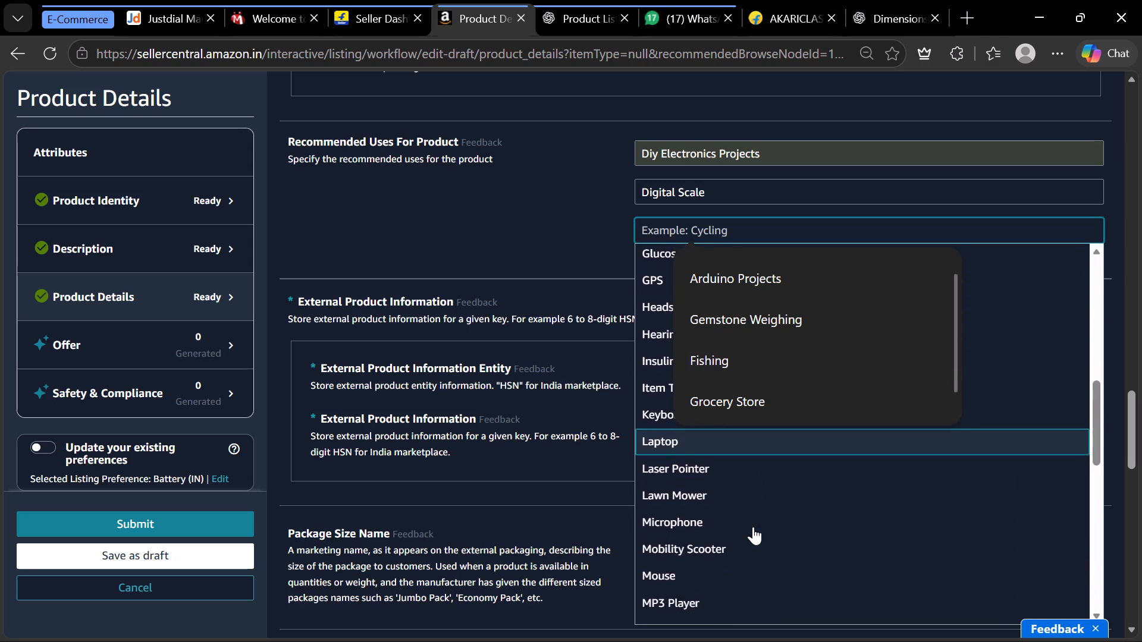
scroll(753, 527, down, 2)
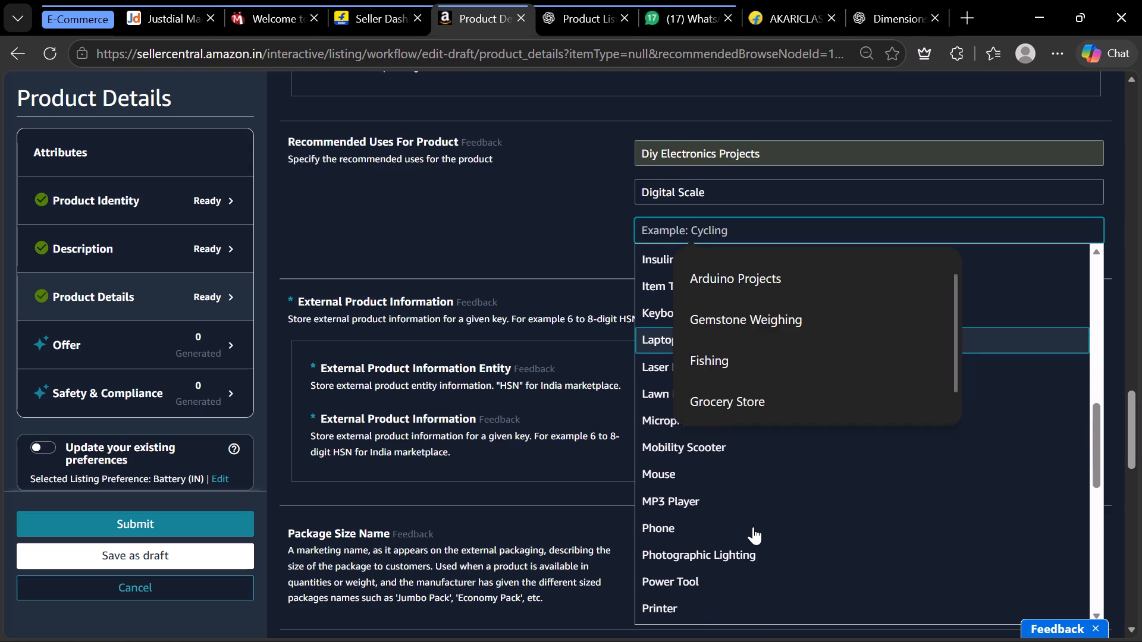
scroll(753, 527, down, 1)
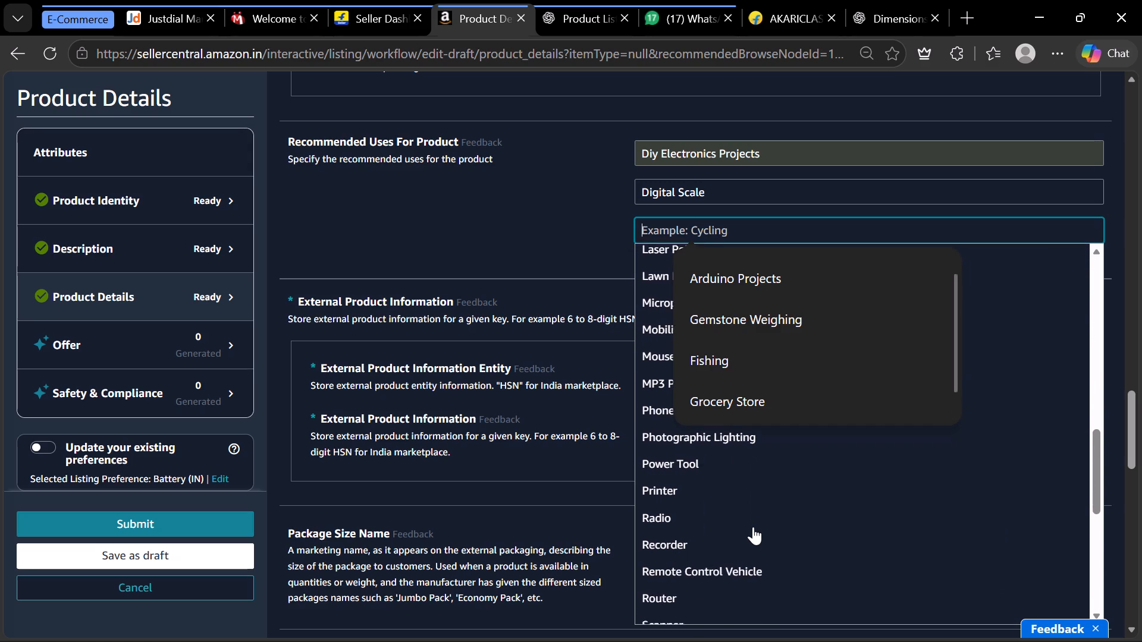
scroll(753, 527, down, 2)
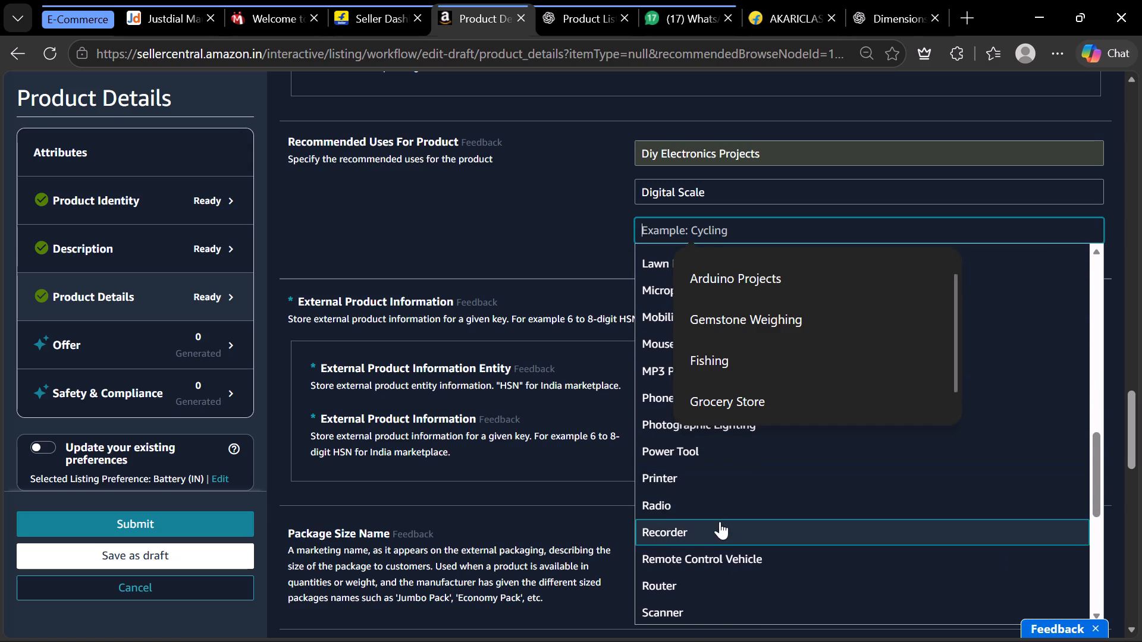
scroll(720, 521, down, 1)
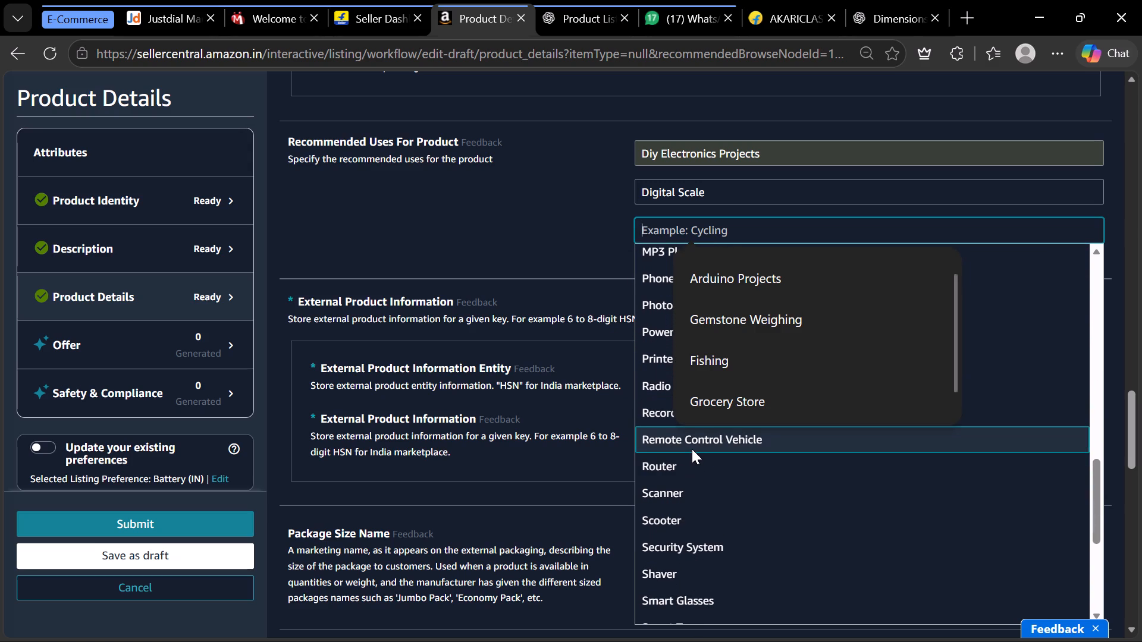
scroll(692, 449, down, 3)
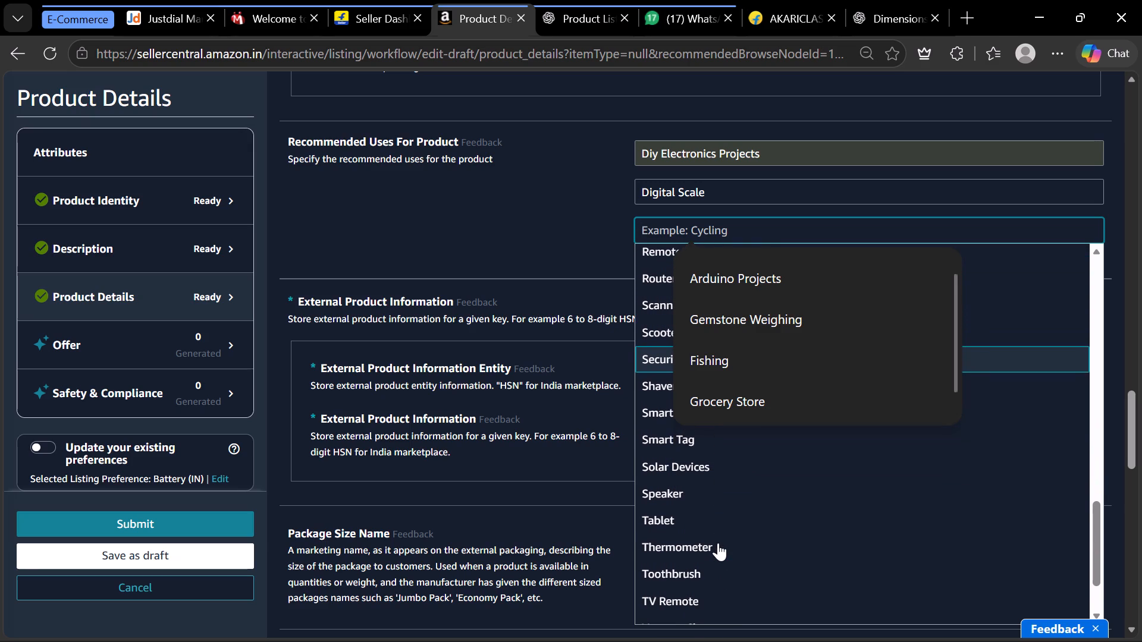
click(698, 471)
click(606, 262)
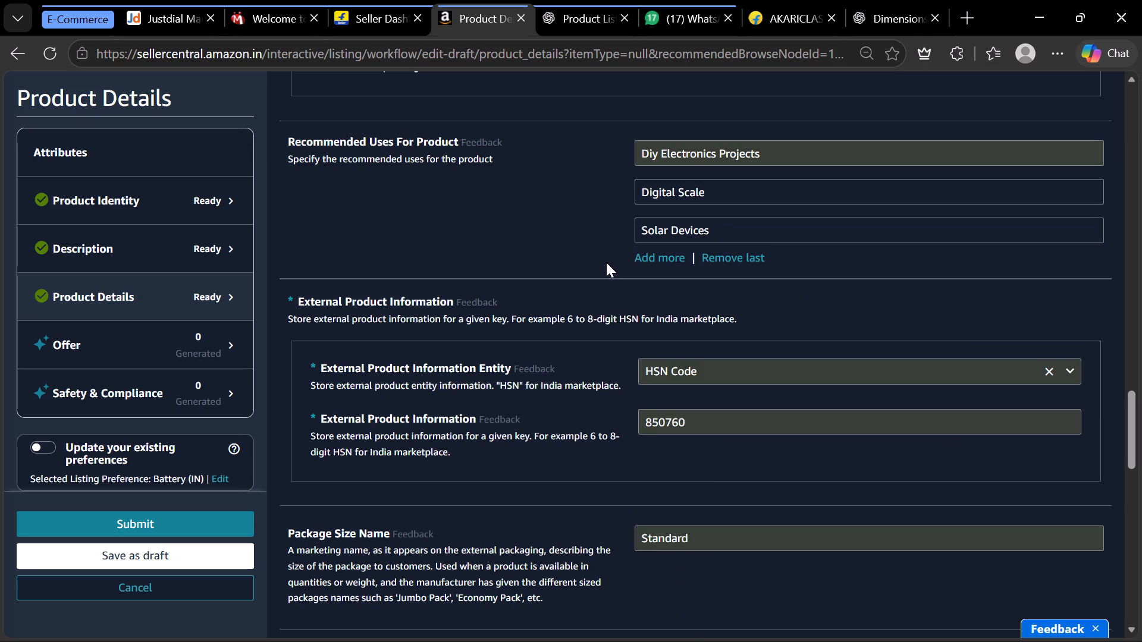
Replace the Packer Contact Information with AccuraTech Machine Hub.
scroll(606, 262, down, 1)
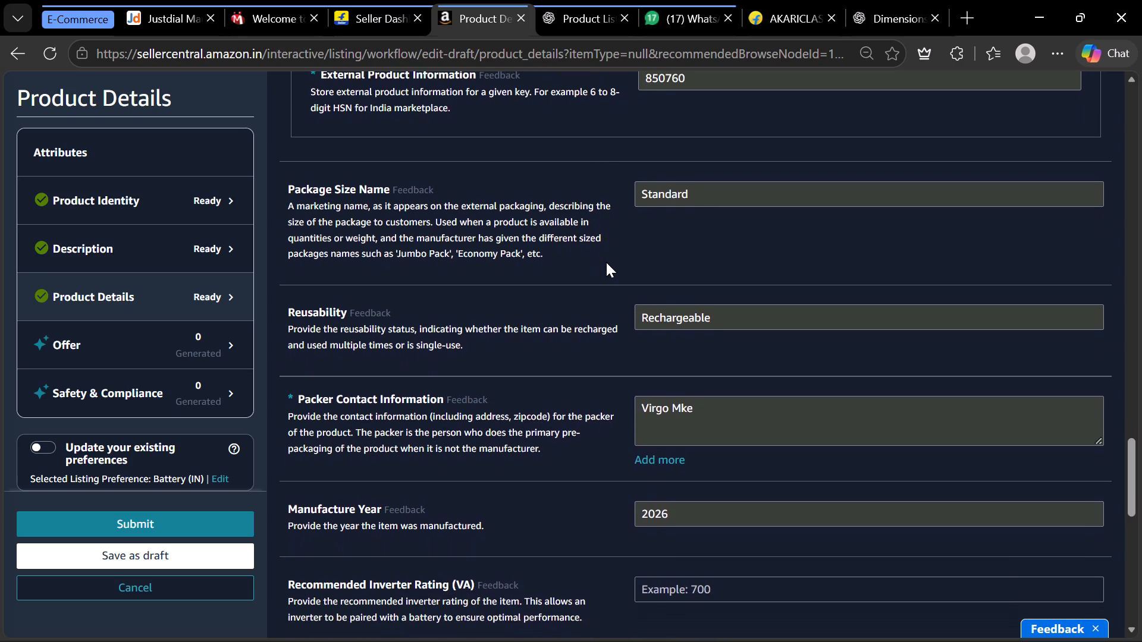
scroll(606, 262, down, 1)
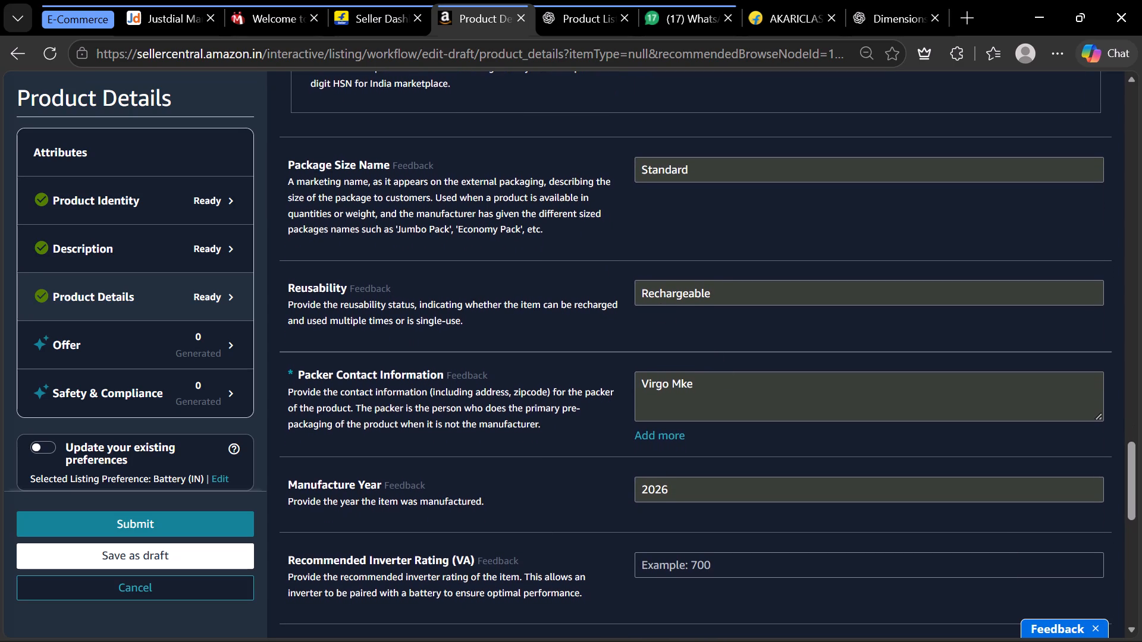
click(723, 378)
key(BackSpace)
key(BackSpace)
key(BackSpace)
key(BackSpace)
key(BackSpace)
key(BackSpace)
key(BackSpace)
key(BackSpace)
key(BackSpace)
key(BackSpace)
key(BackSpace)
key(BackSpace)
key(BackSpace)
text(AccuraTech Machine Hub)
click(547, 442)
Set the Item Weight to 300 grams.
scroll(547, 442, down, 1)
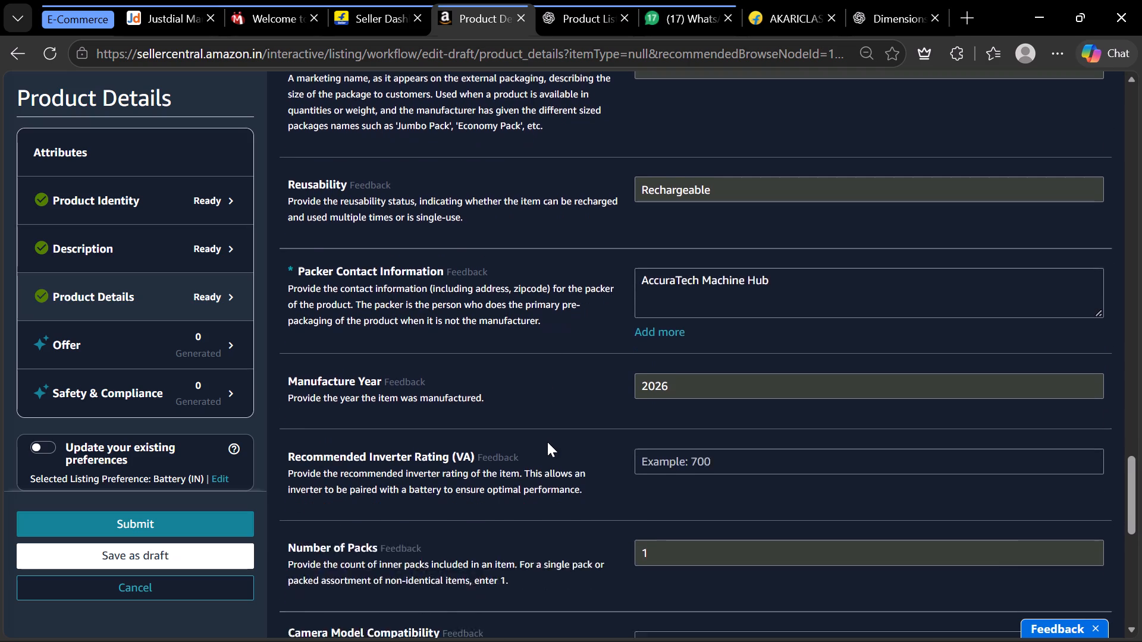
scroll(547, 442, down, 2)
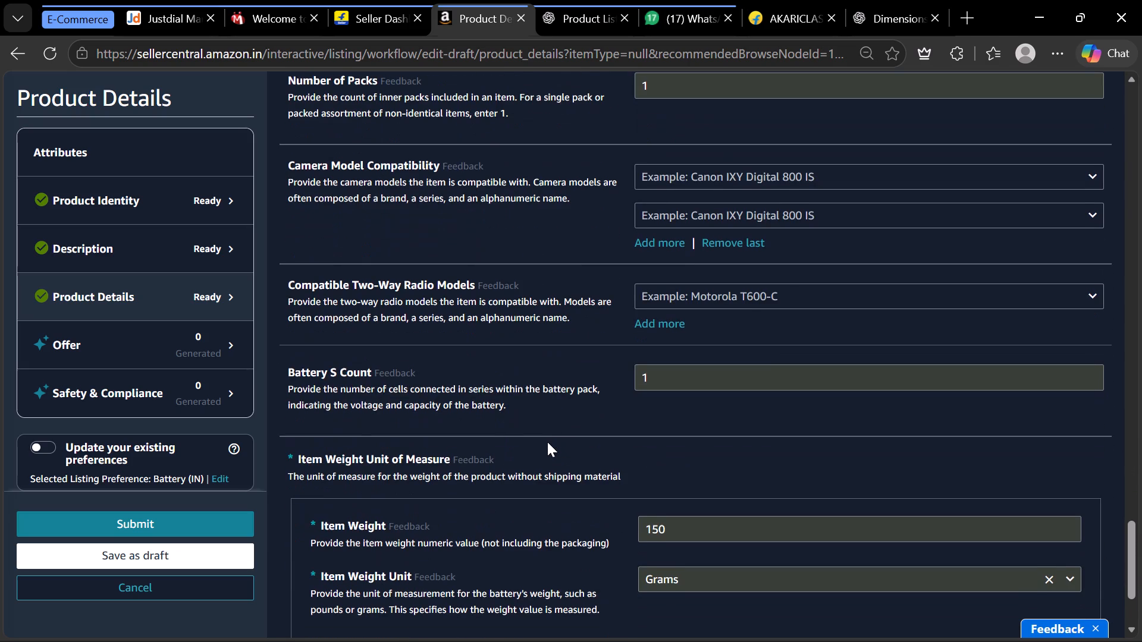
scroll(547, 442, down, 1)
click(674, 424)
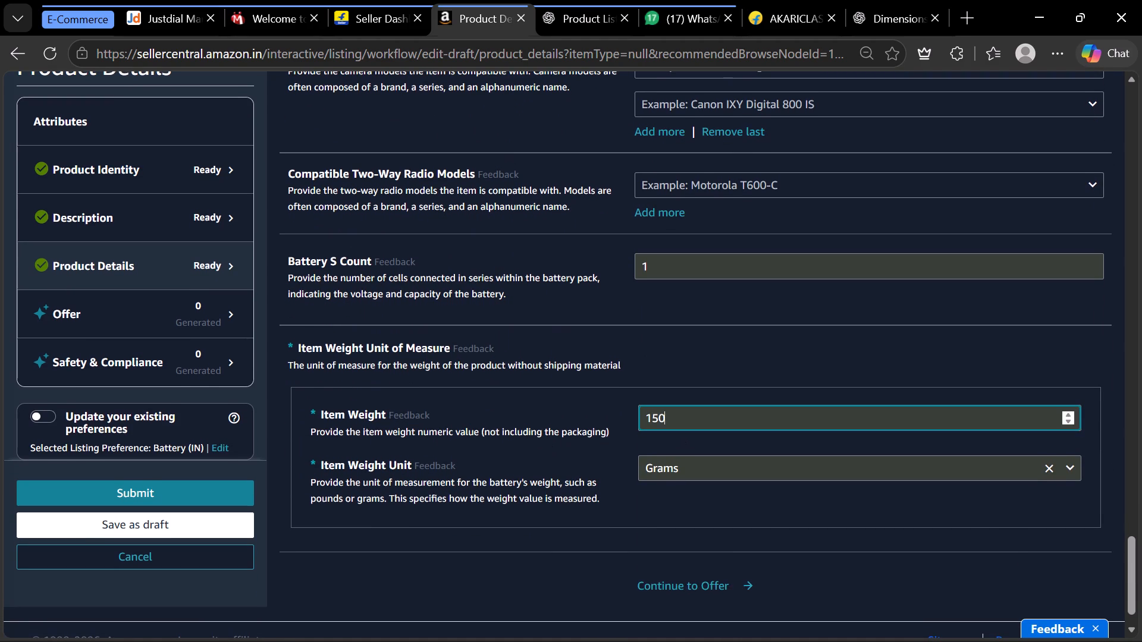
key(BackSpace)
key(BackSpace)
key(BackSpace)
text(300)
Continue to the Offer section and replace the SKU with AT-BAT-4V.
click(682, 585)
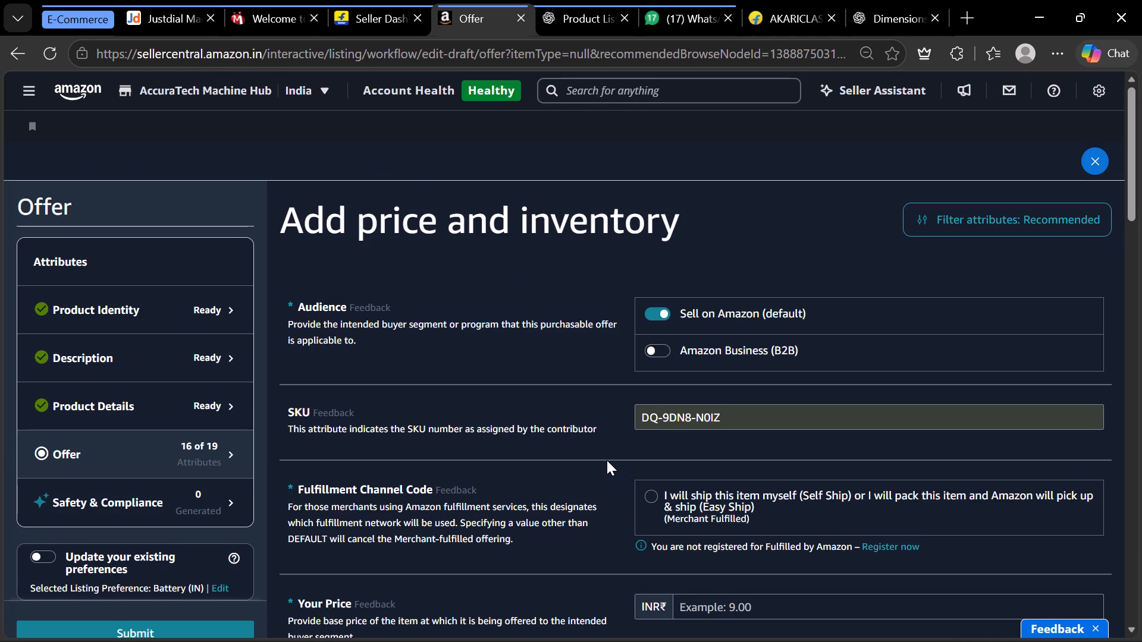
click(752, 398)
key(ctrl+a)
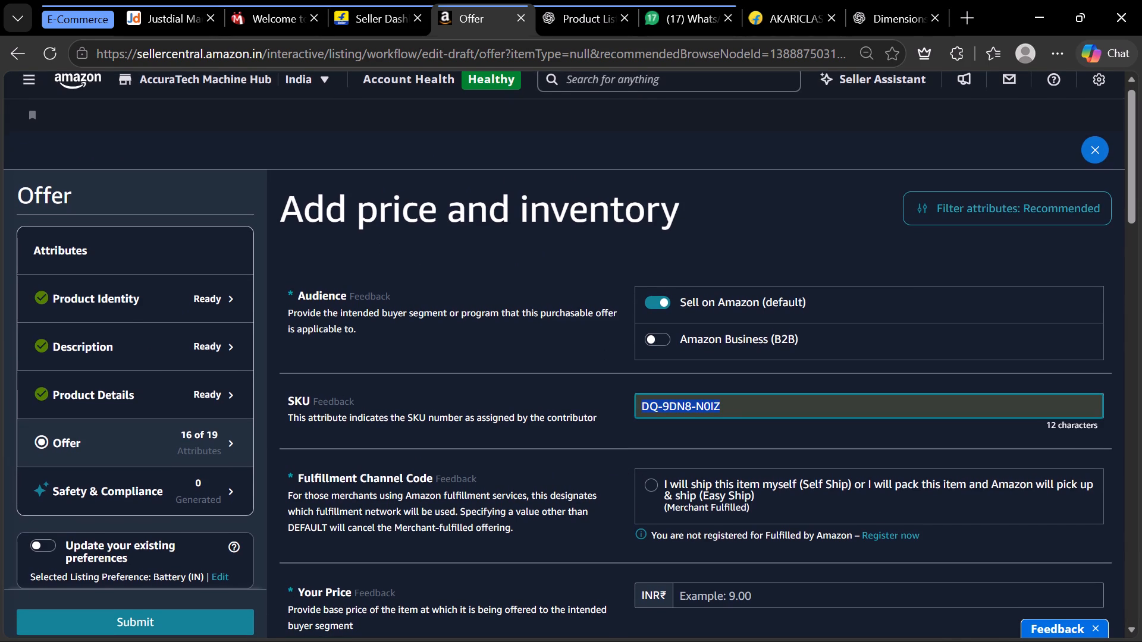
key(BackSpace)
key(shift+a)
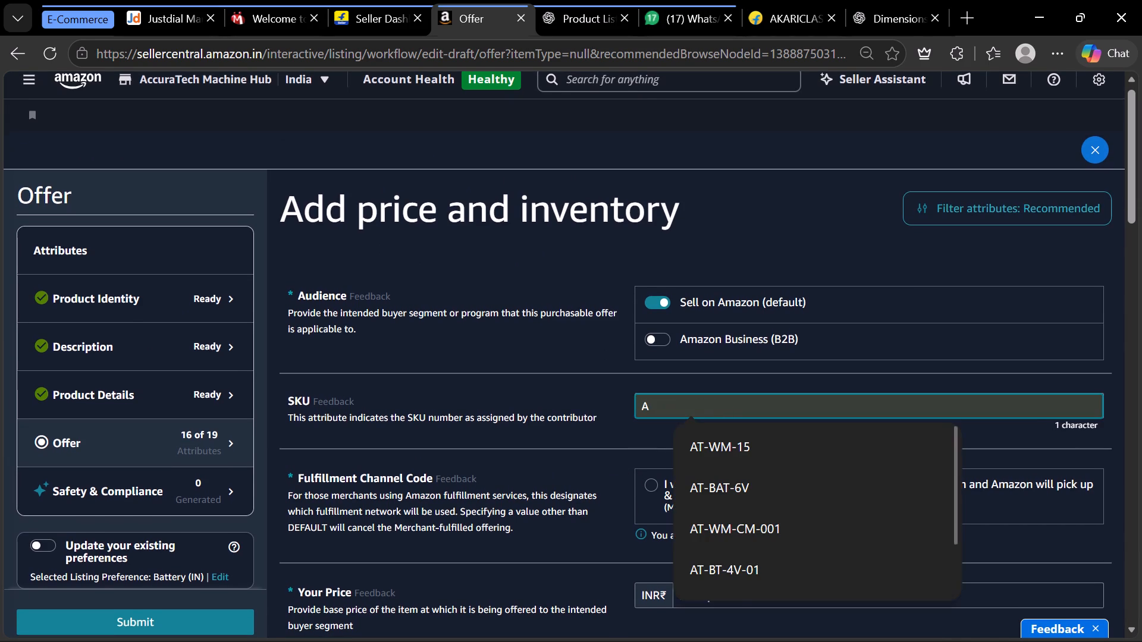
text(T_)
key(BackSpace)
key(minus)
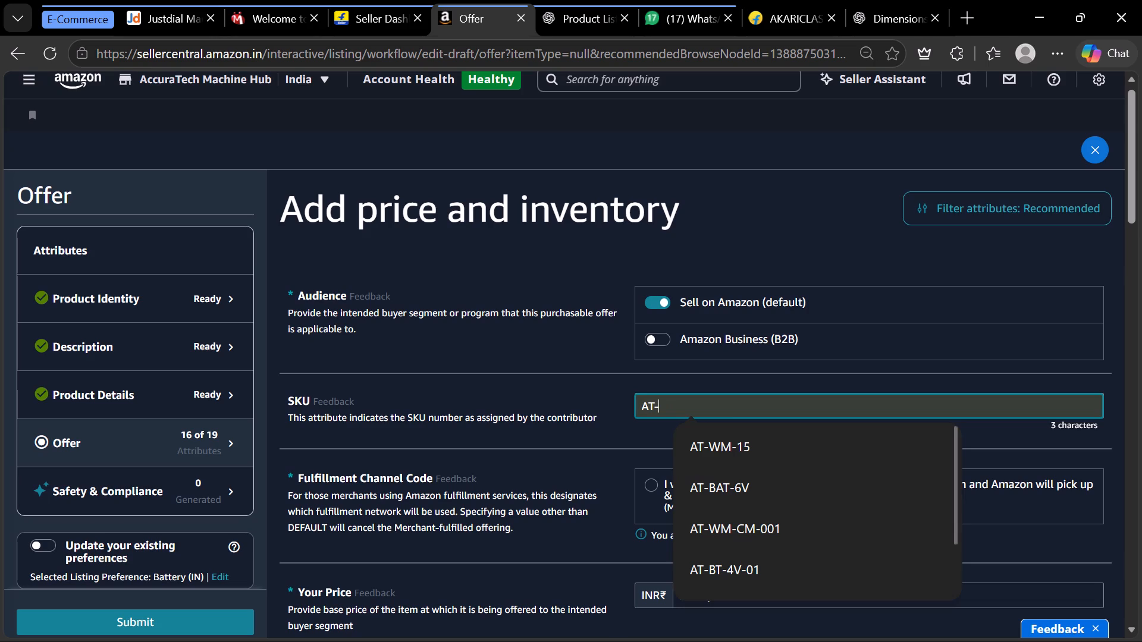
text(BAT)
text(-4V)
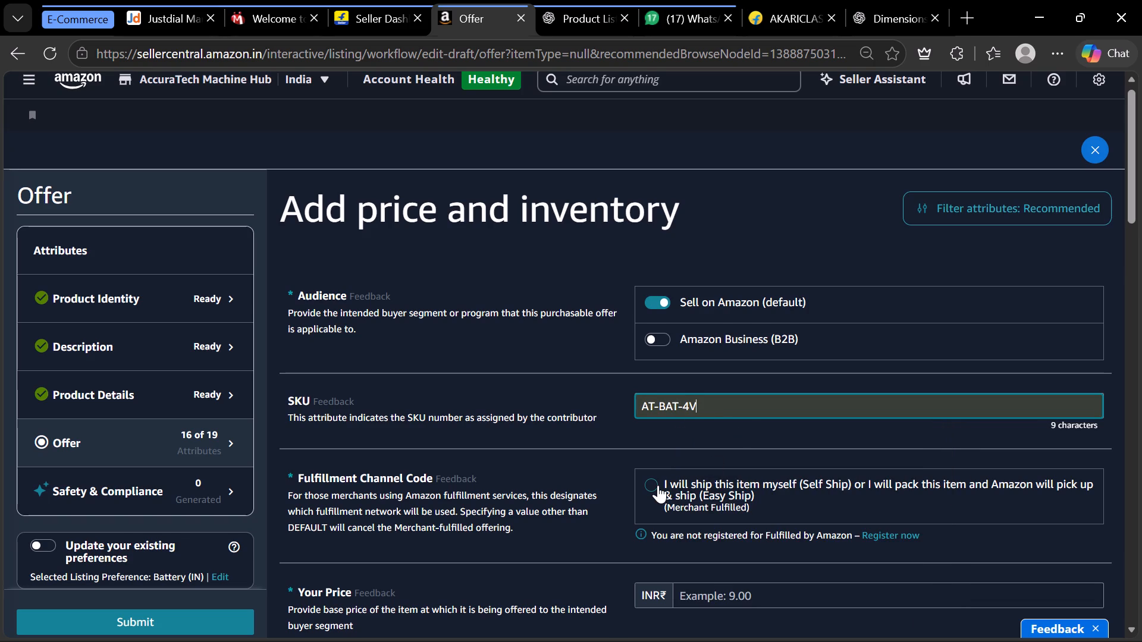
Choose the Merchant Fulfilled shipping option (Self Ship or Easy Ship) and set the Quantity to 50.
click(658, 485)
scroll(658, 485, down, 1)
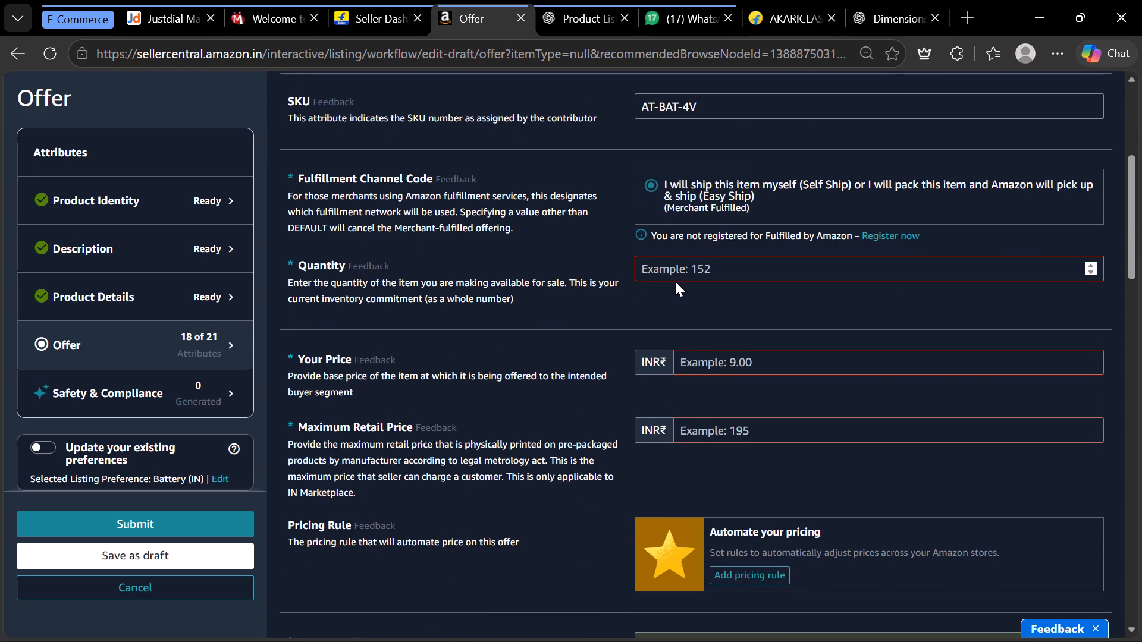
click(673, 270)
text(50)
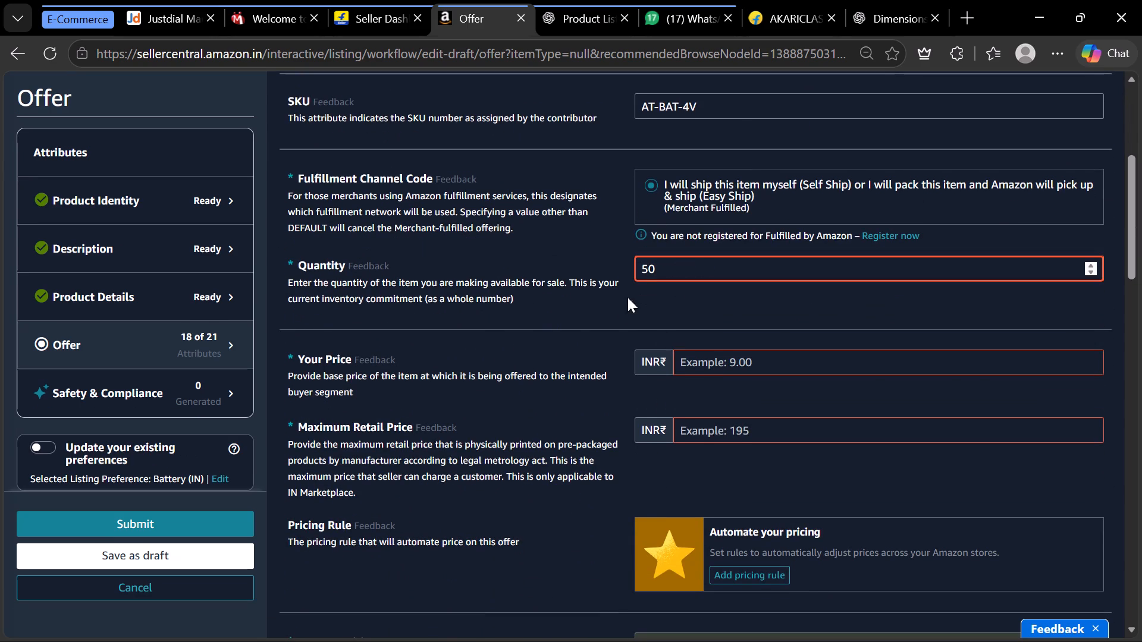
click(598, 320)
Set Your Price to INR 449 and the Maximum Retail Price to INR 999.
click(746, 363)
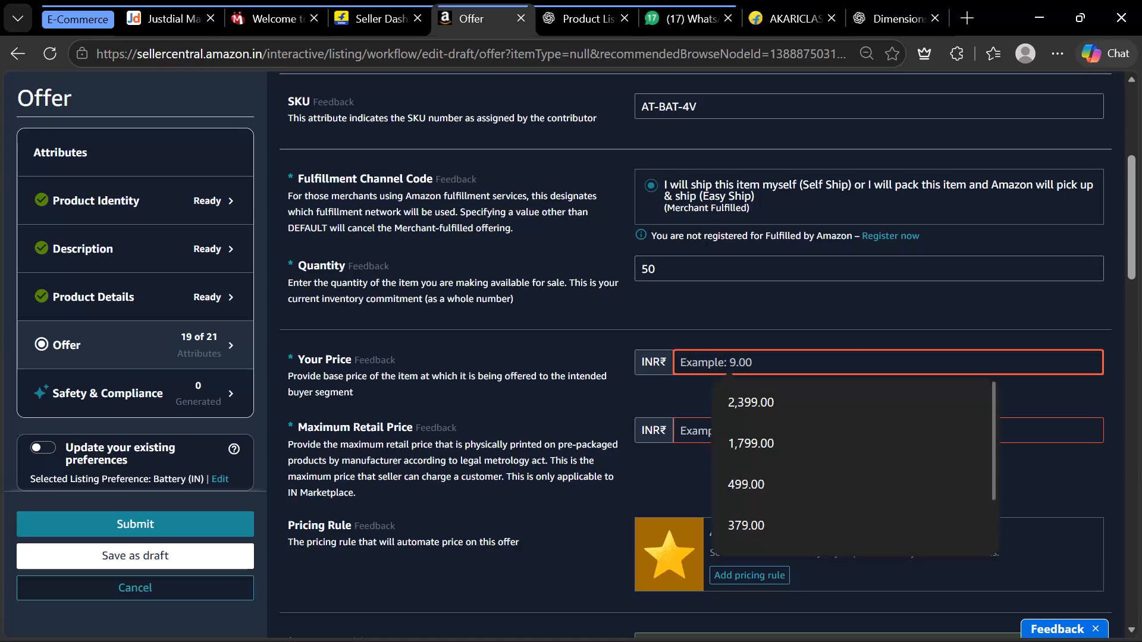
text(449)
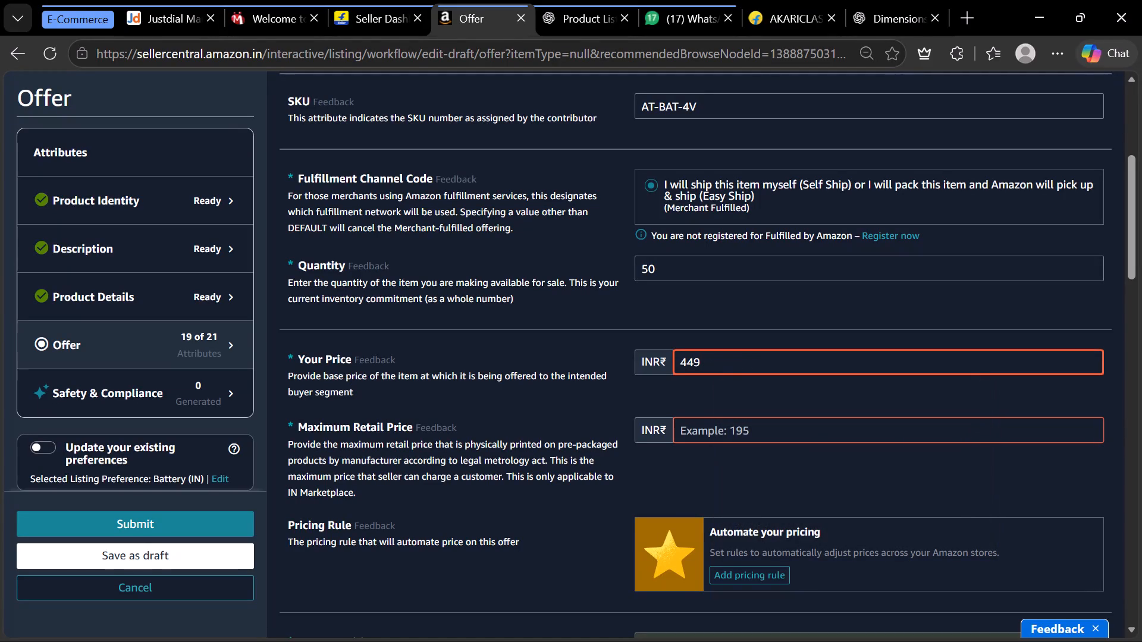
click(730, 431)
text(999)
click(619, 421)
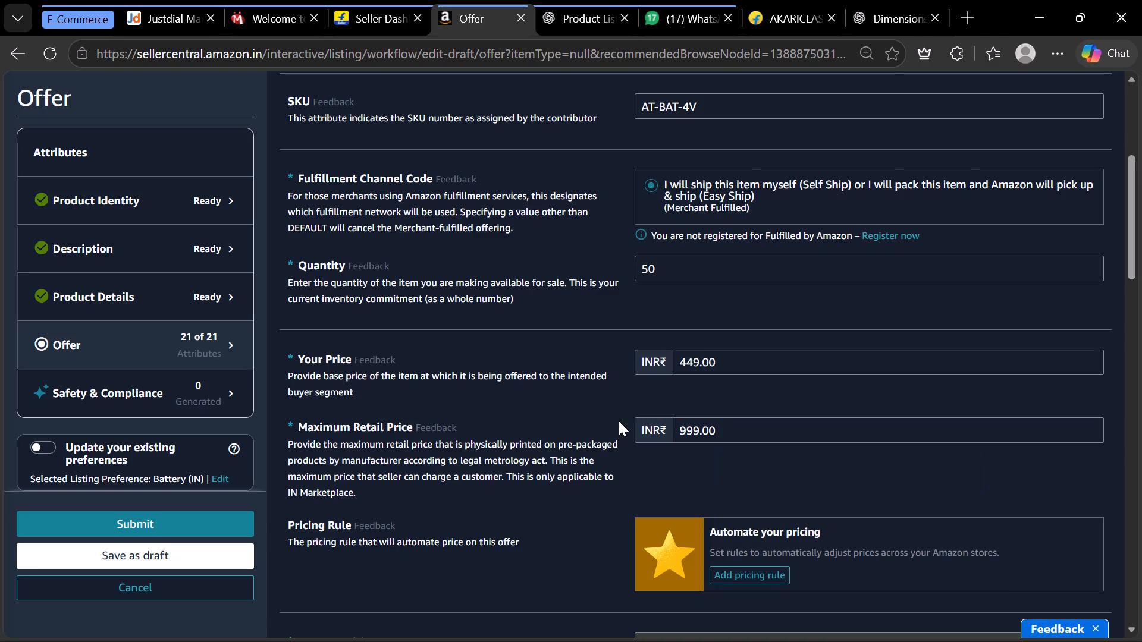
Set the Item Width under Item Dimensions to 5 centimetres.
scroll(619, 421, down, 1)
scroll(663, 239, down, 1)
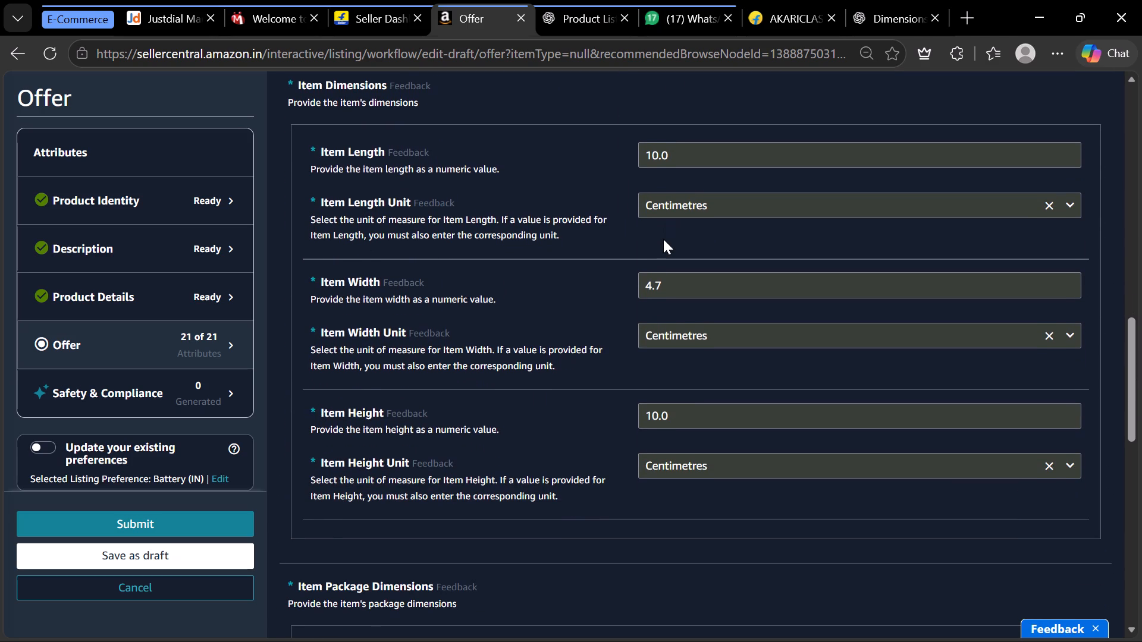
click(676, 281)
key(BackSpace)
key(BackSpace)
key(BackSpace)
key(5)
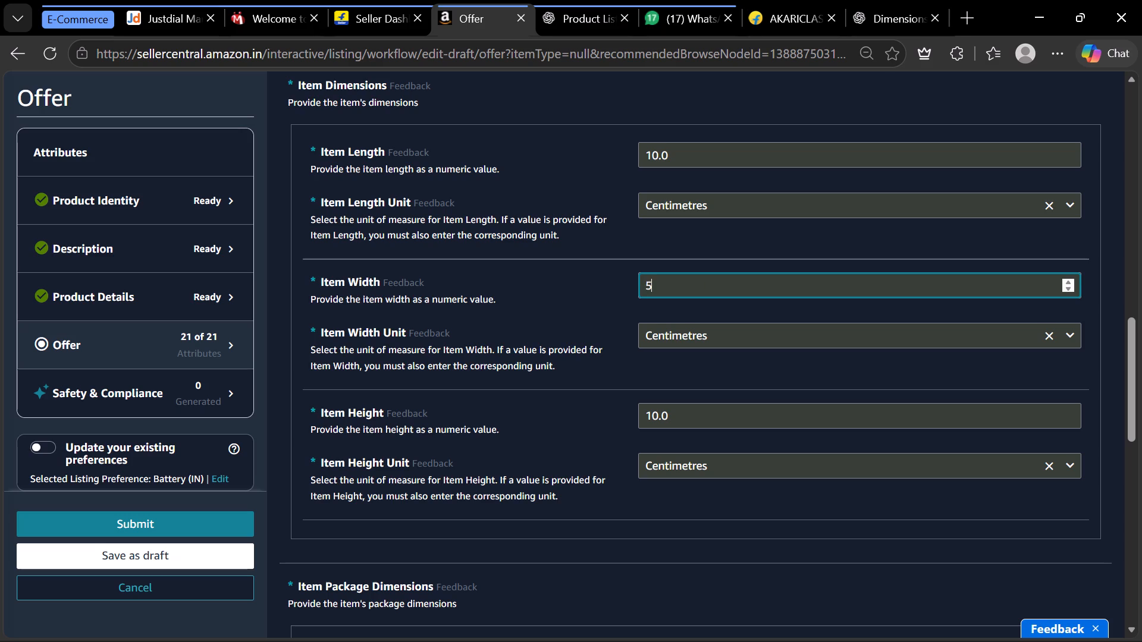
click(494, 297)
Set both the Item Package Length and the Item Package Height to 12 centimetres.
scroll(494, 297, down, 1)
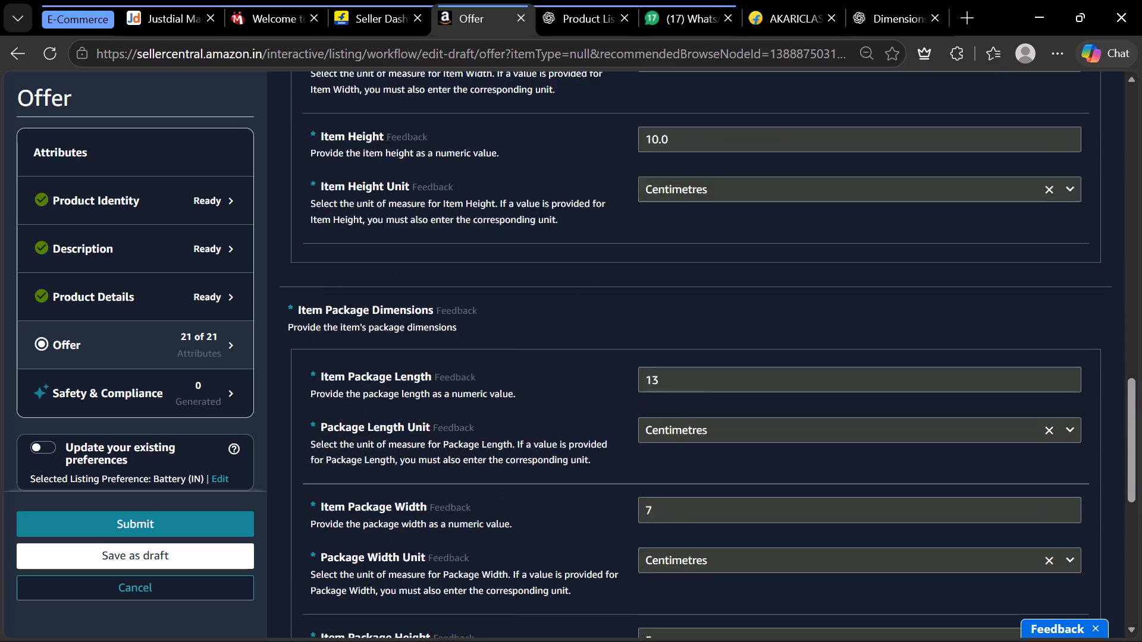
scroll(494, 297, down, 1)
scroll(494, 297, up, 2)
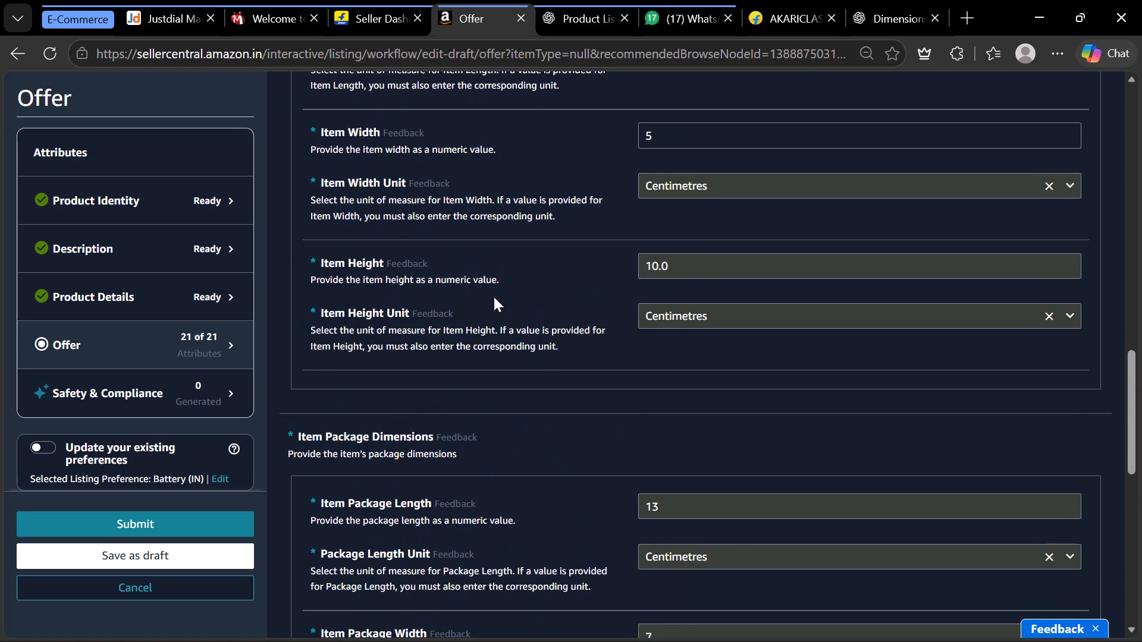
click(683, 505)
key(BackSpace)
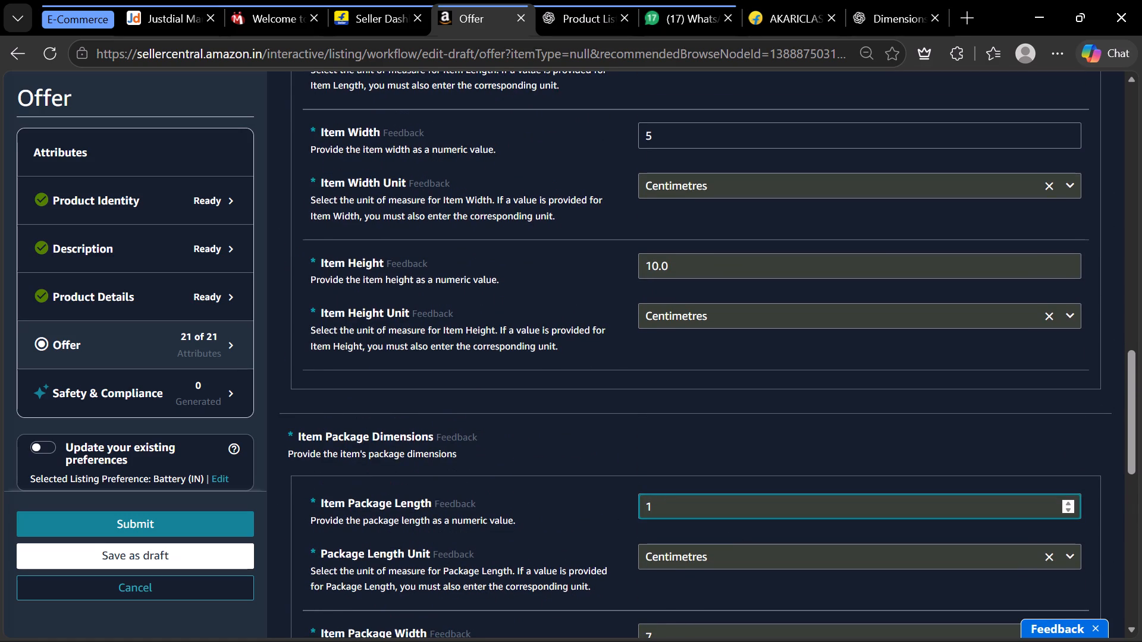
key(2)
click(543, 483)
scroll(543, 483, down, 1)
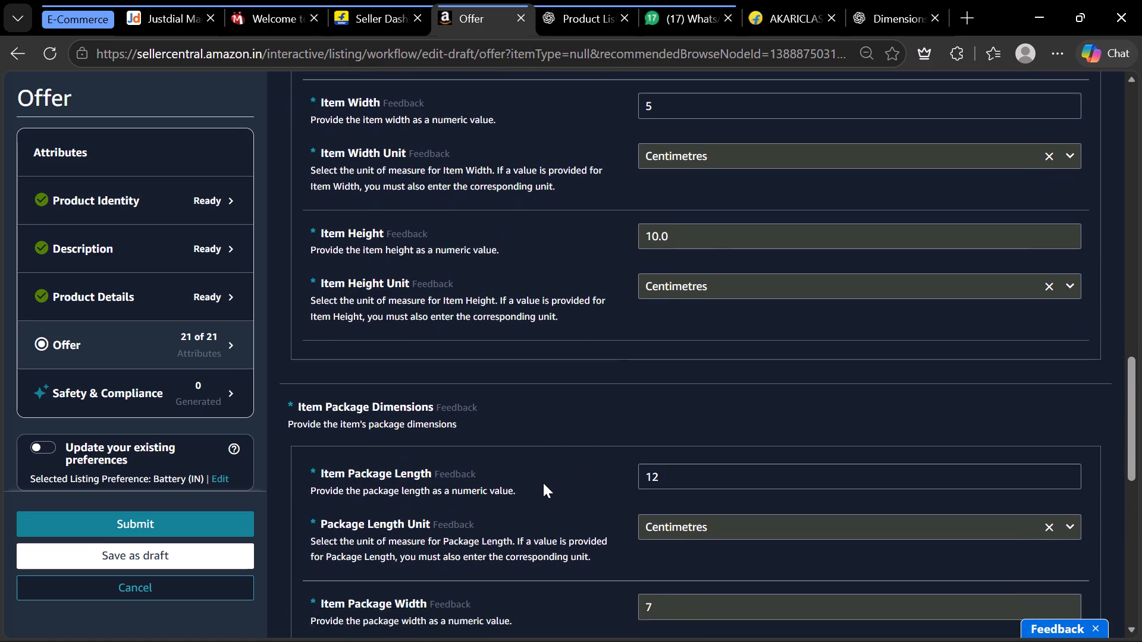
scroll(543, 483, down, 1)
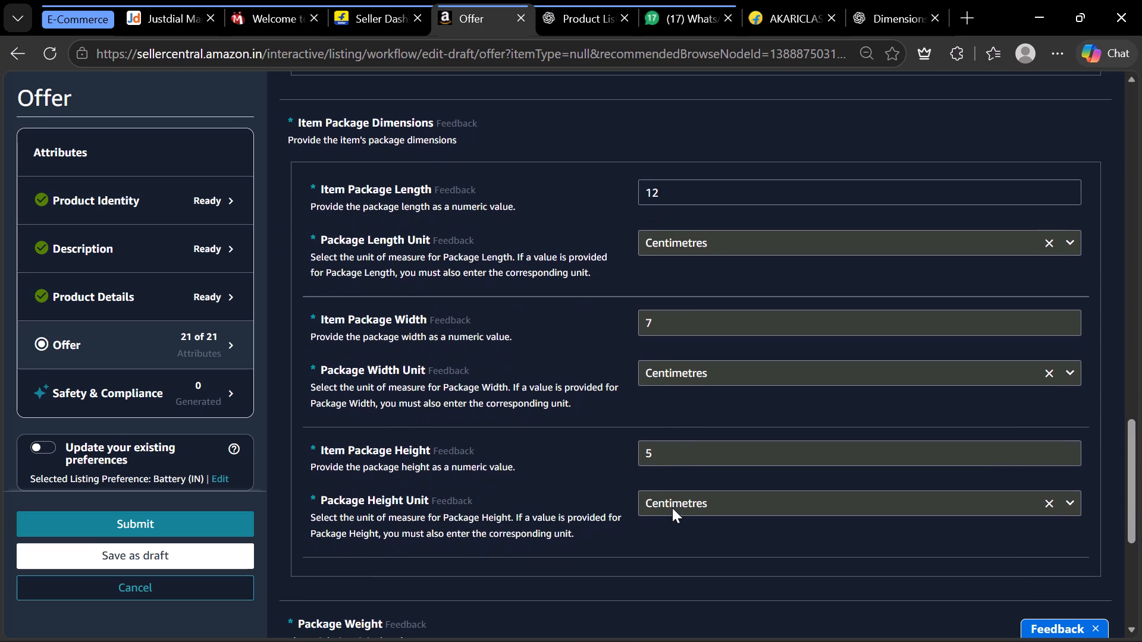
click(671, 460)
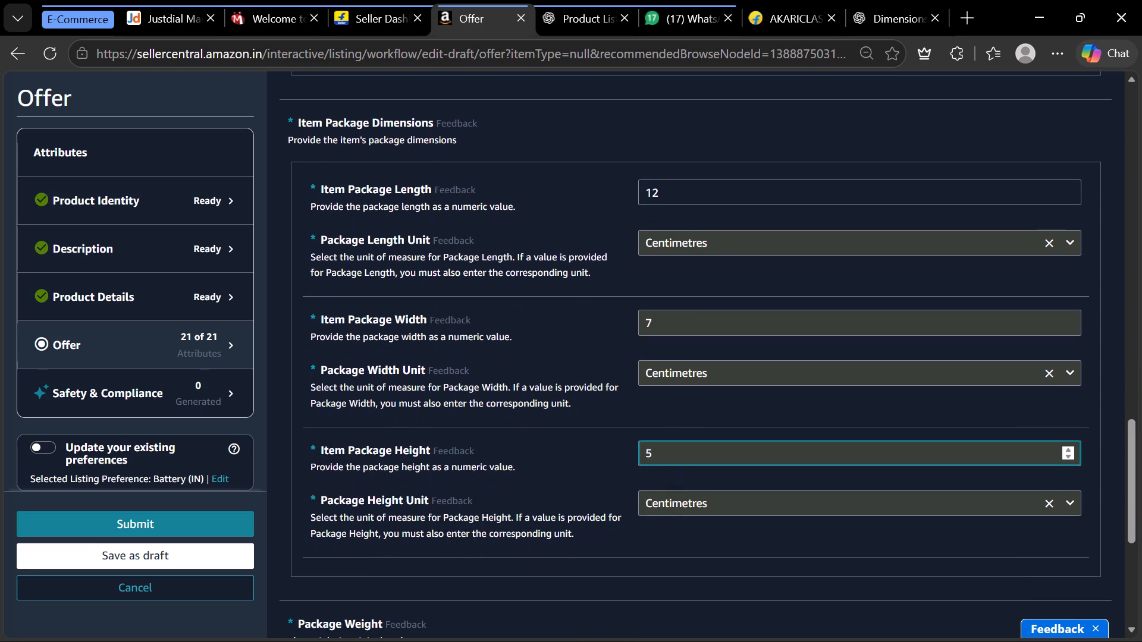
key(BackSpace)
text(12)
click(561, 396)
Set the Package Weight to 0.4 kilograms.
scroll(561, 396, up, 1)
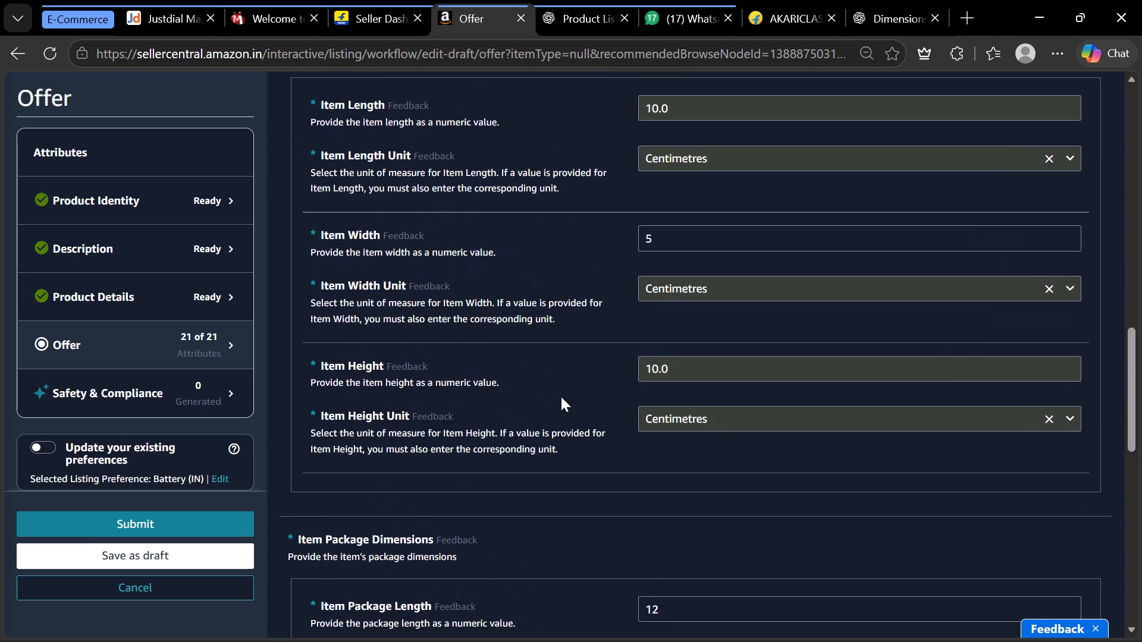
scroll(561, 396, up, 1)
scroll(561, 396, down, 3)
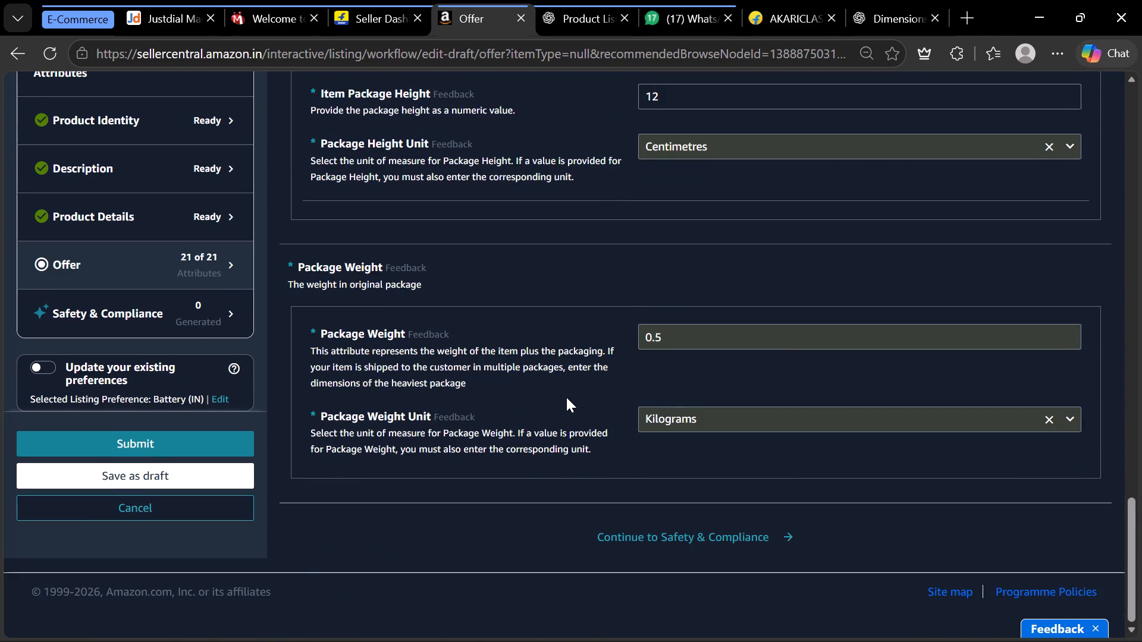
click(671, 335)
key(BackSpace)
key(4)
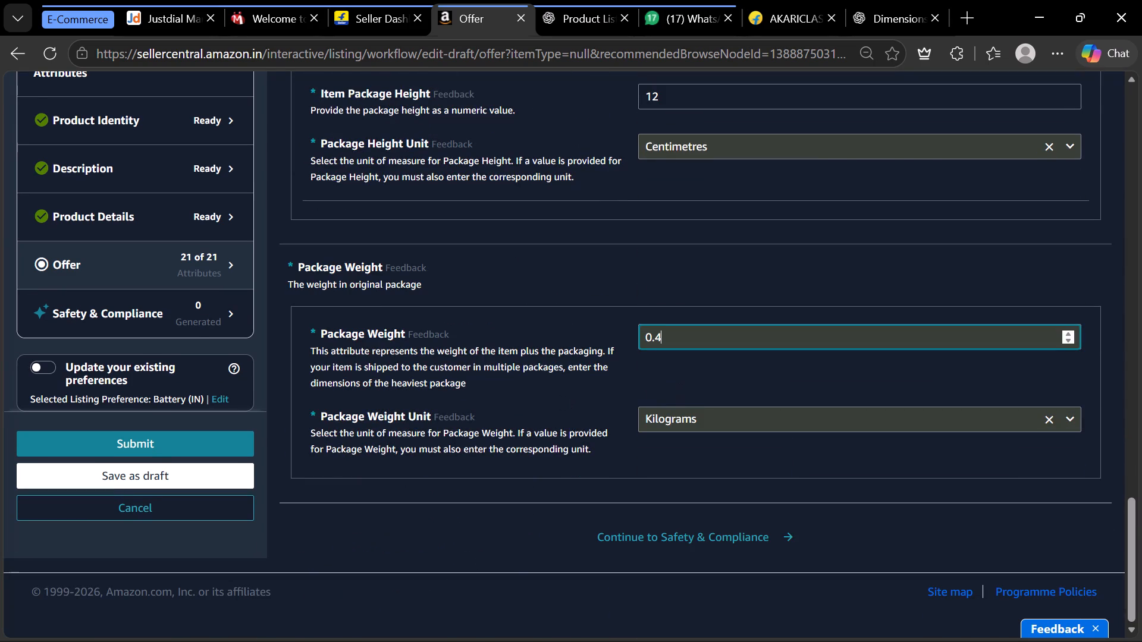
click(572, 375)
Continue to the Safety & Compliance section and review its battery, hazmat and warranty fields, including the Battery Cell Composition options.
click(659, 541)
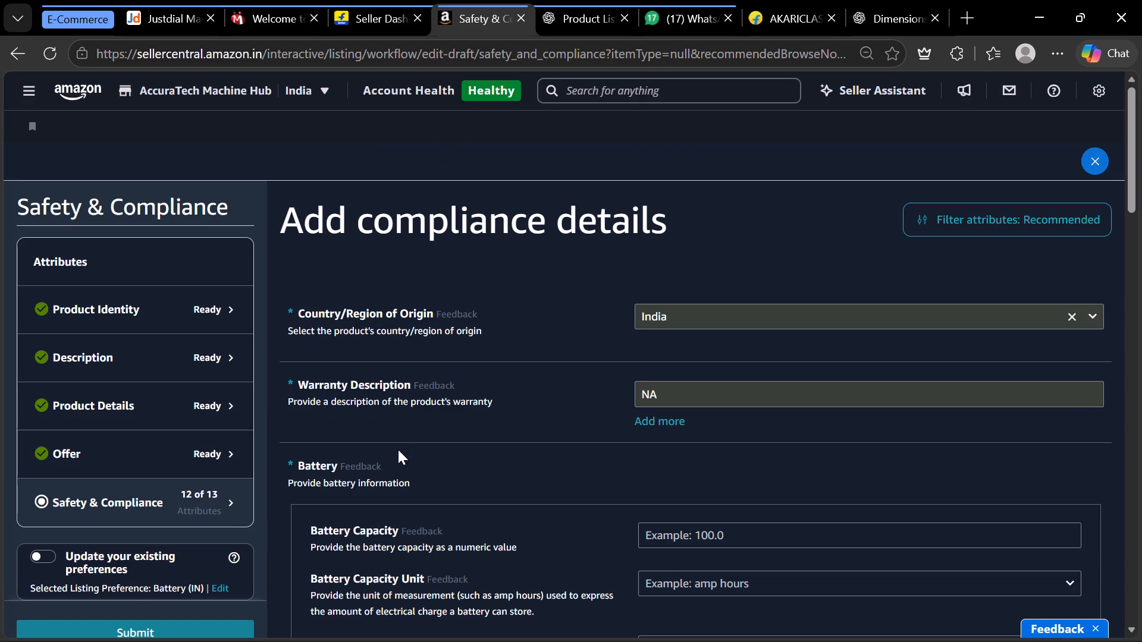
scroll(398, 449, down, 1)
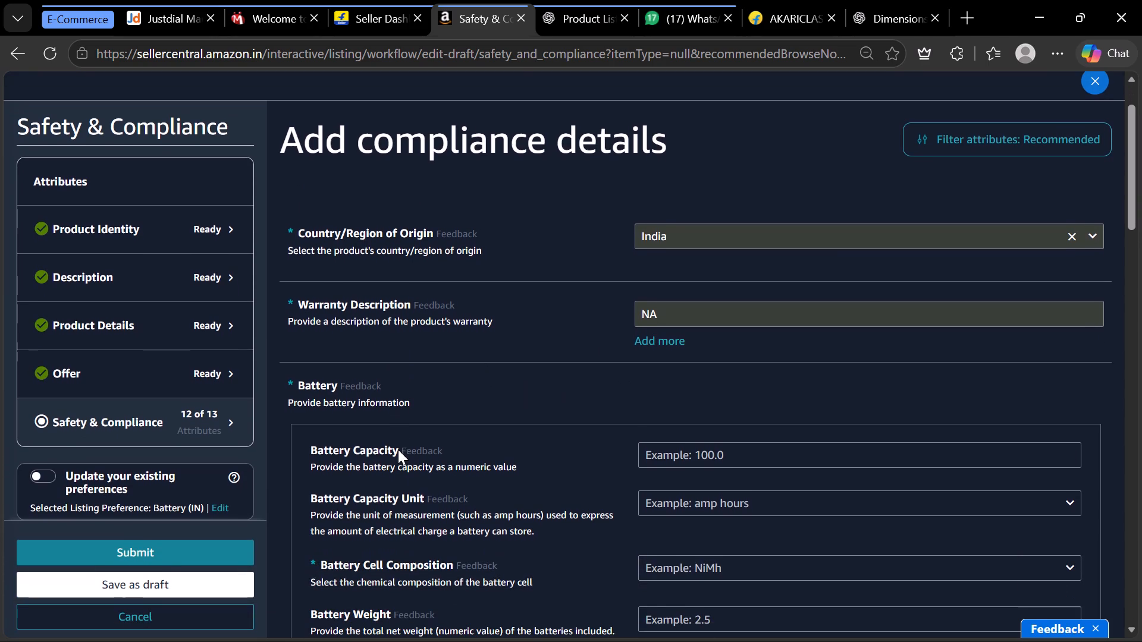
scroll(398, 449, down, 2)
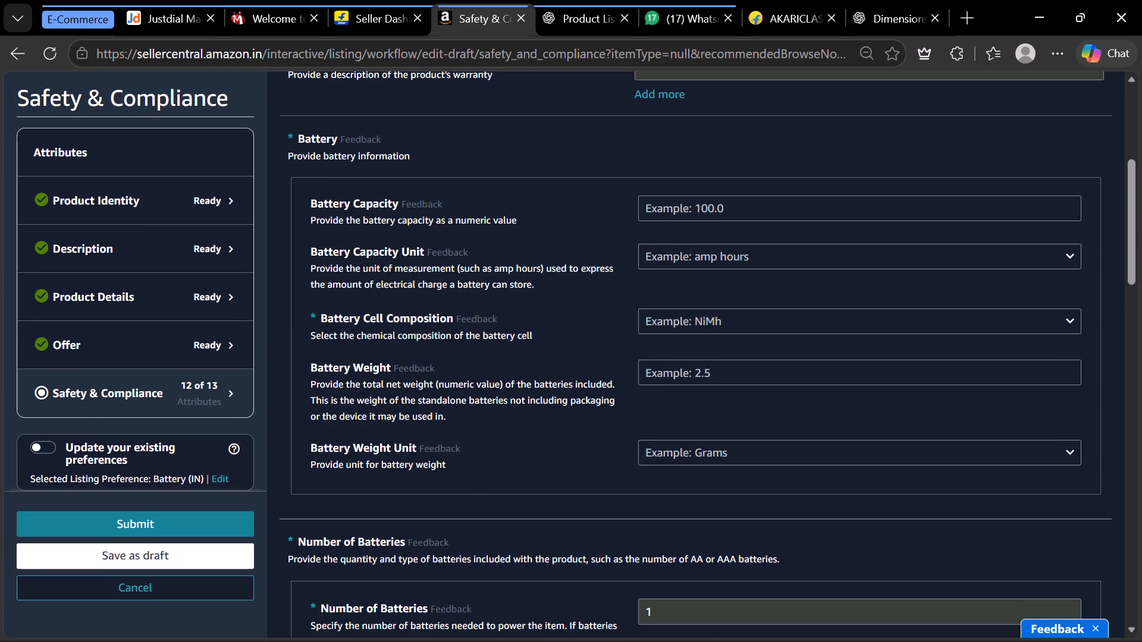
click(699, 319)
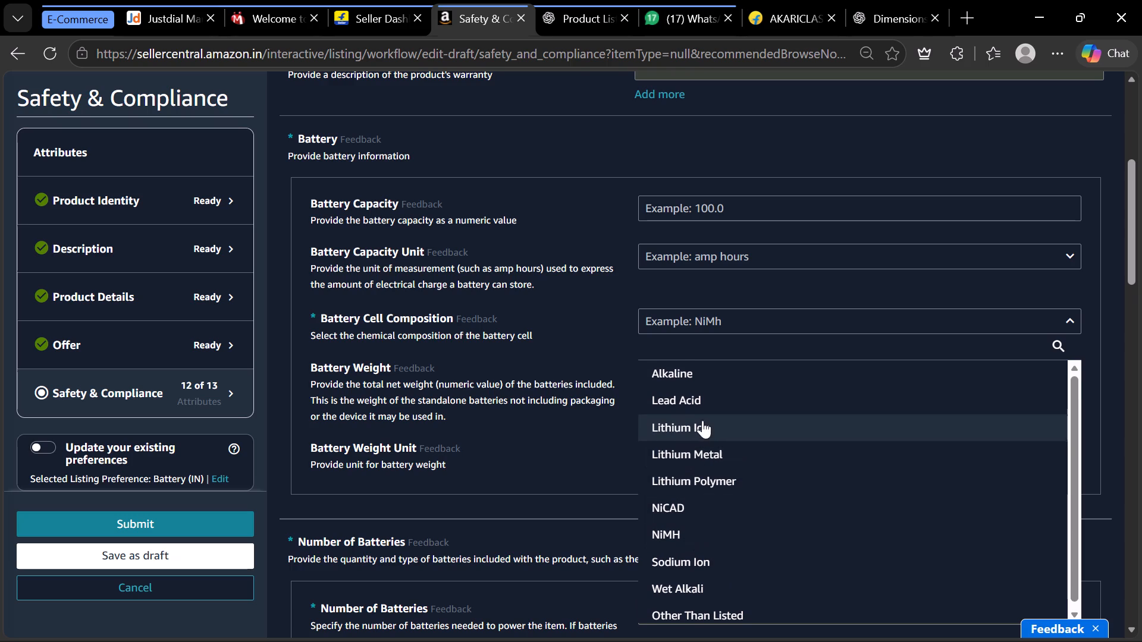
click(570, 430)
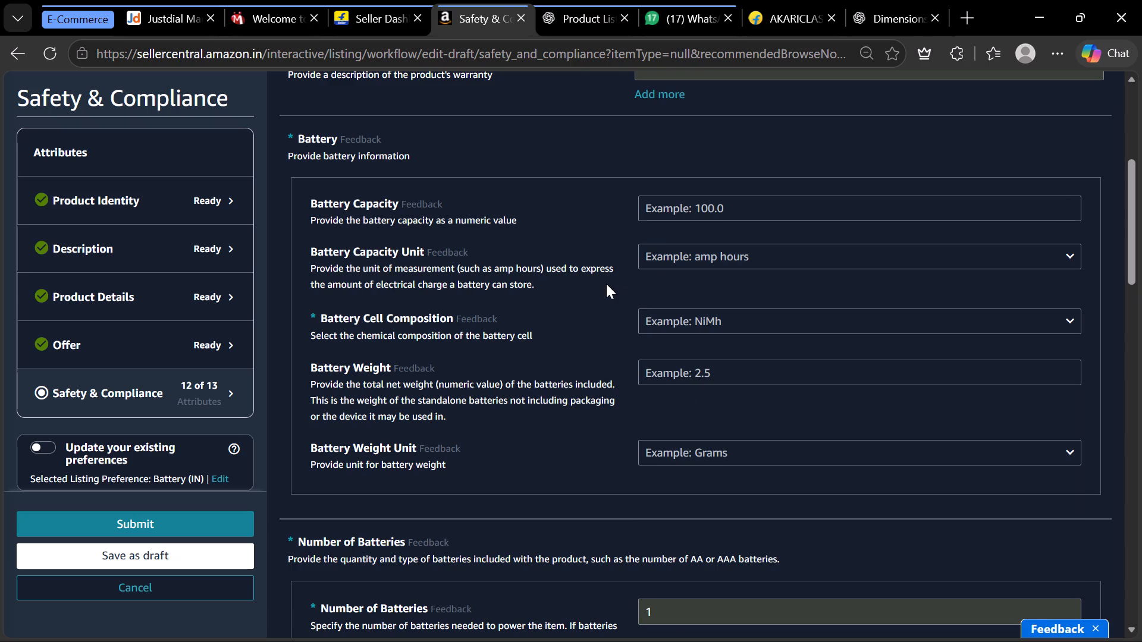
scroll(607, 284, down, 1)
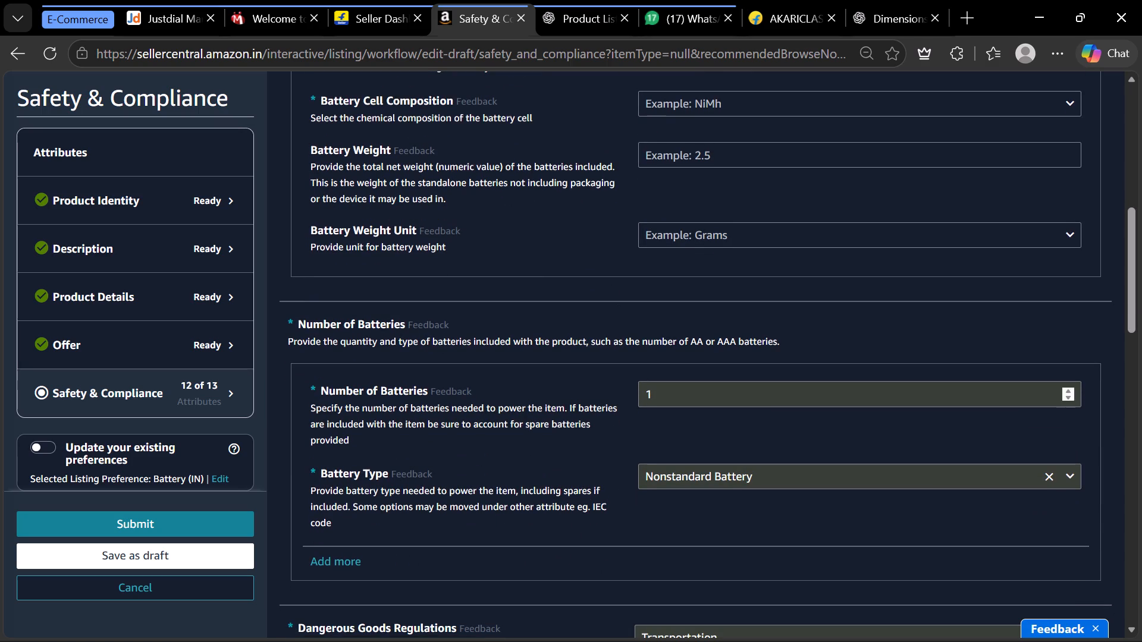
scroll(657, 429, down, 2)
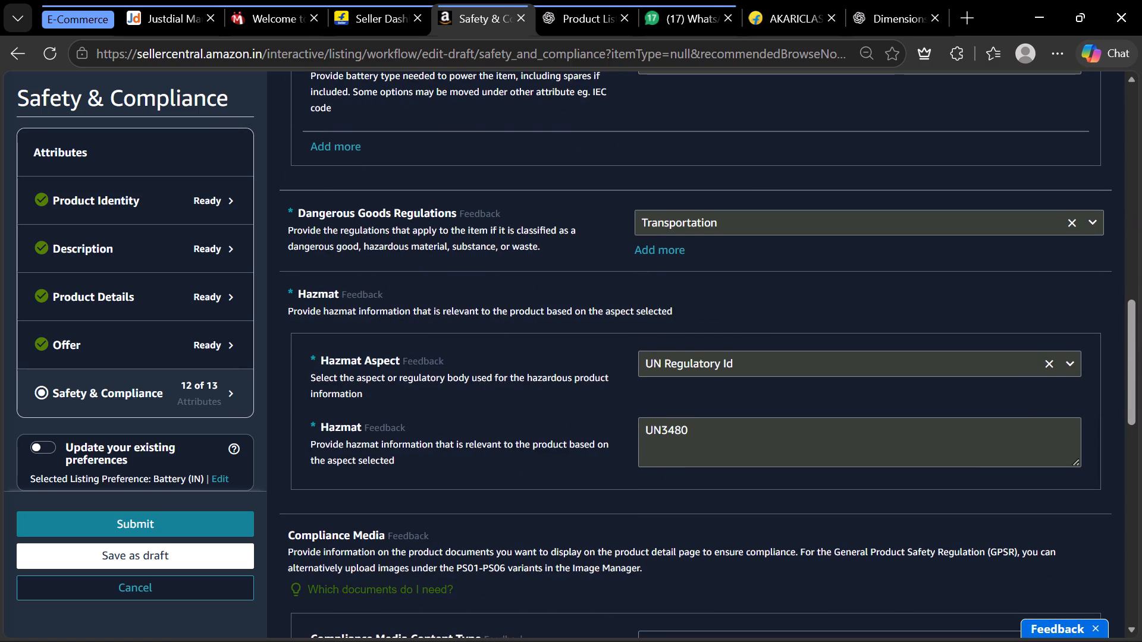
scroll(657, 429, down, 1)
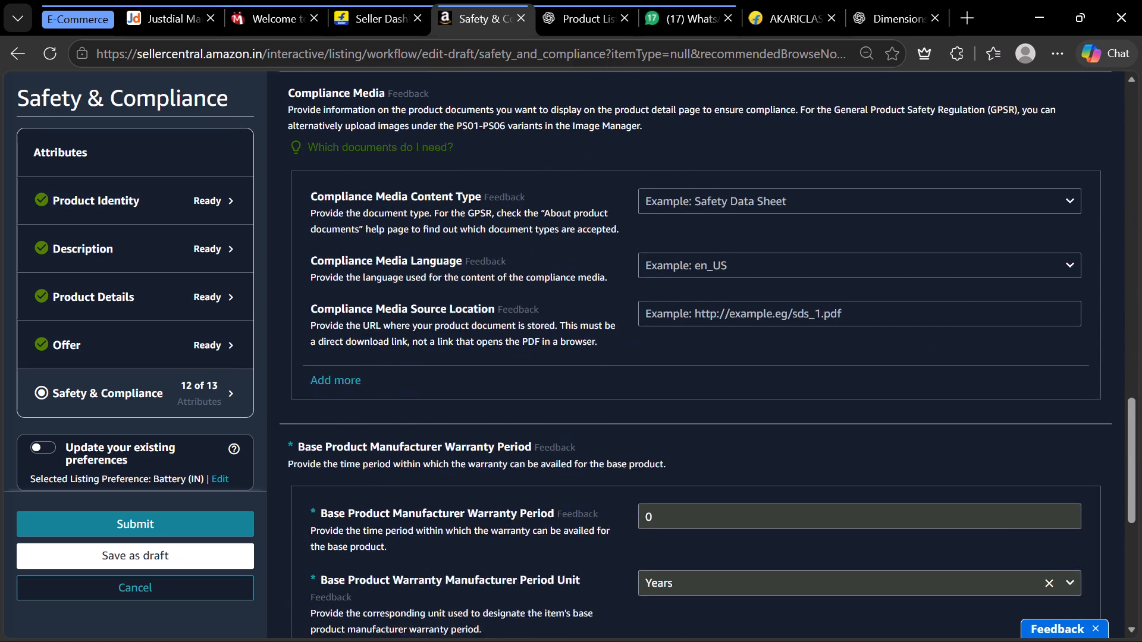
scroll(657, 429, down, 2)
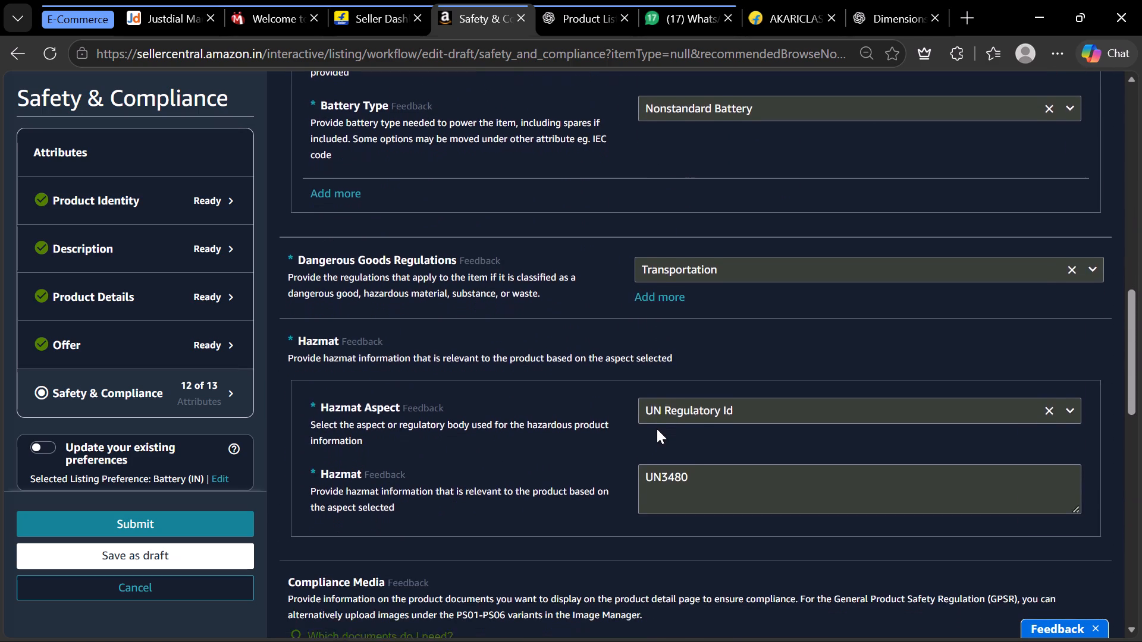
scroll(657, 429, down, 2)
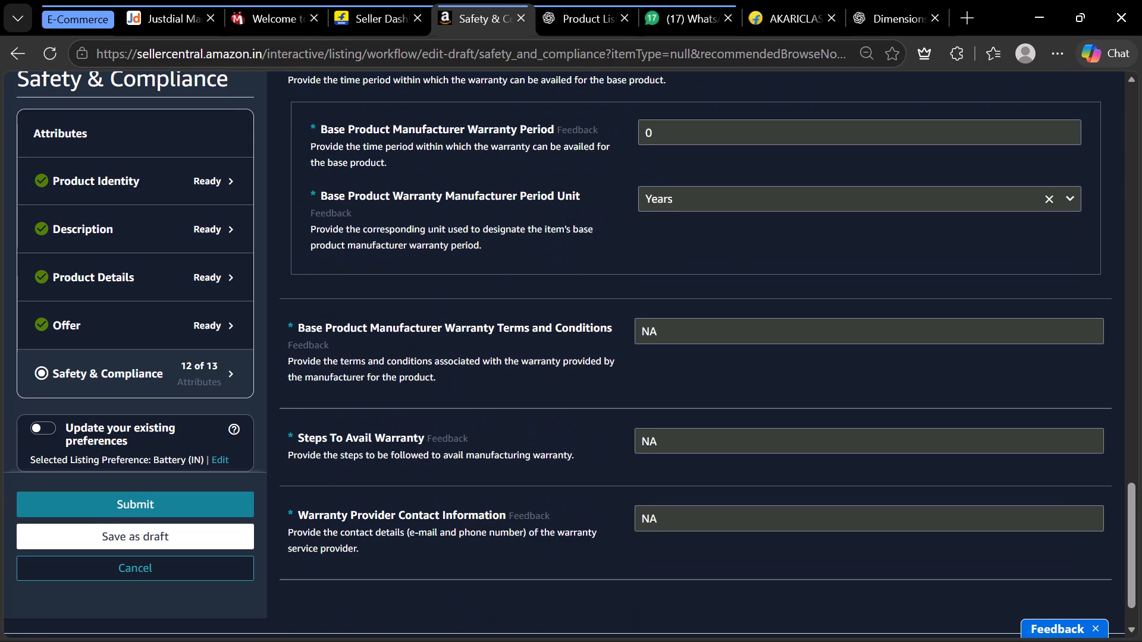
scroll(657, 429, right, 1)
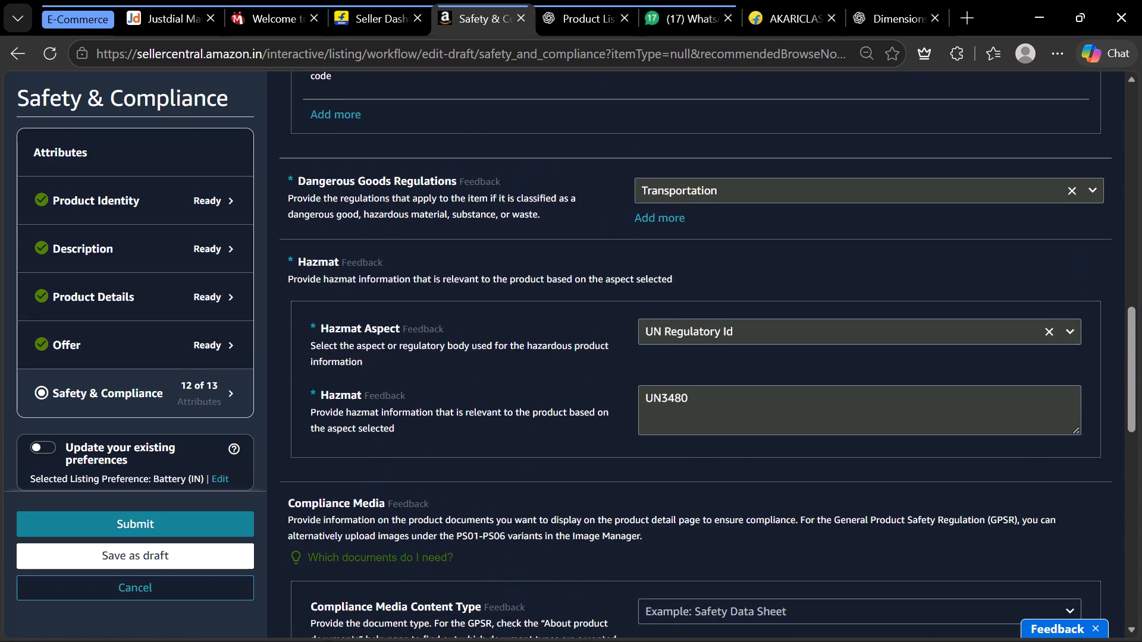
scroll(657, 429, right, 1)
scroll(657, 429, up, 2)
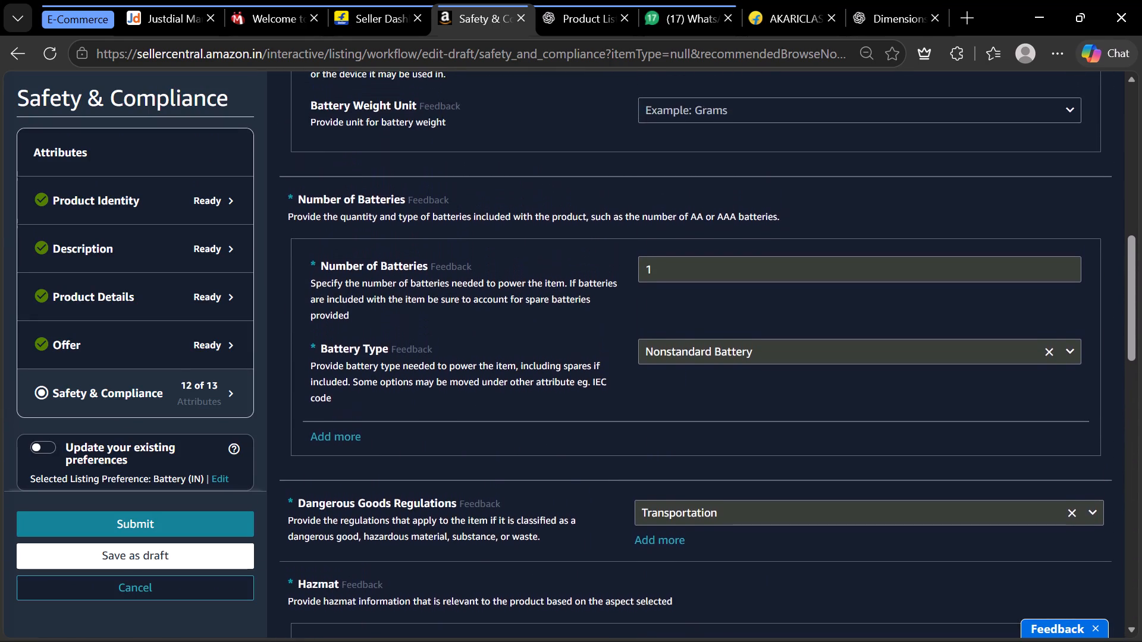
scroll(657, 429, up, 1)
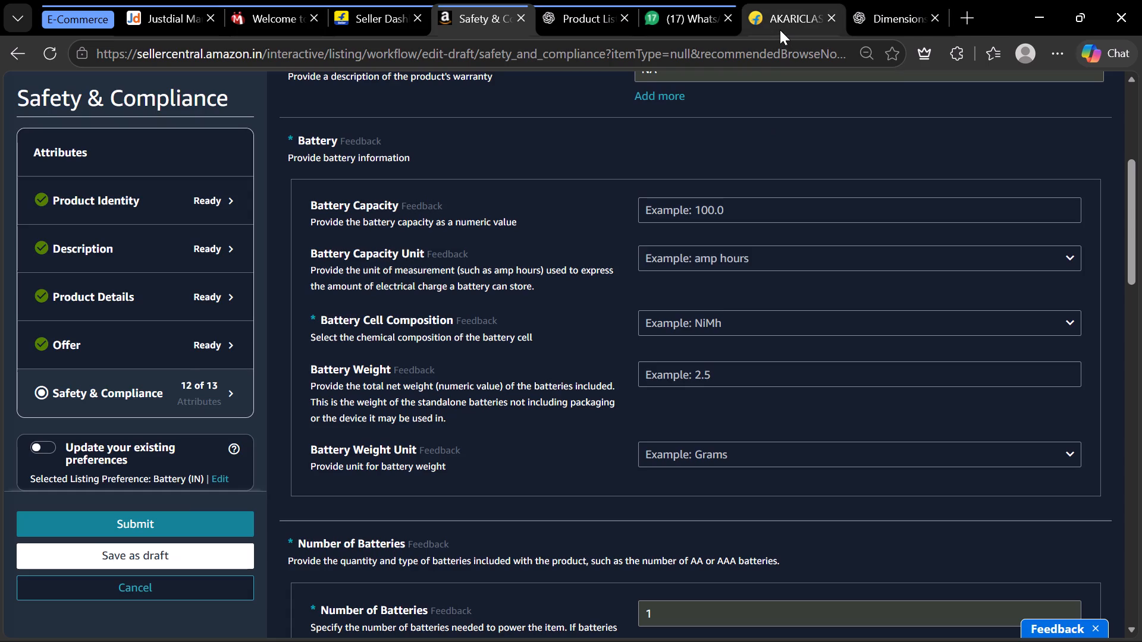
Check the AKARICLASSIS battery's specifications on its Flipkart page, and view the Battery Capacity Unit options in the Amazon draft.
click(780, 30)
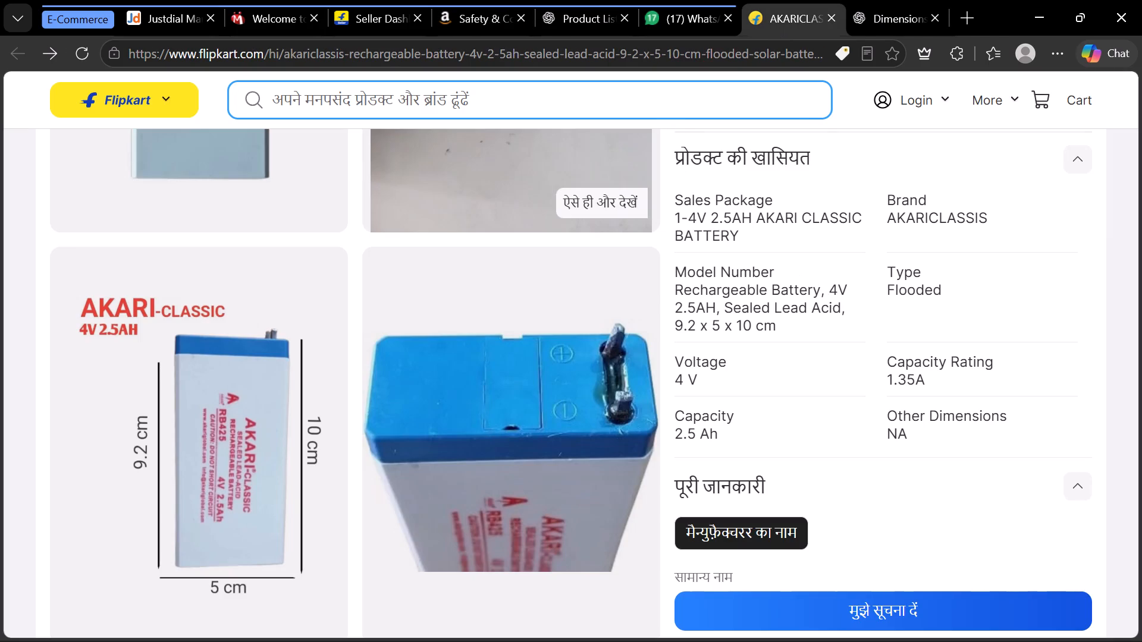
click(485, 7)
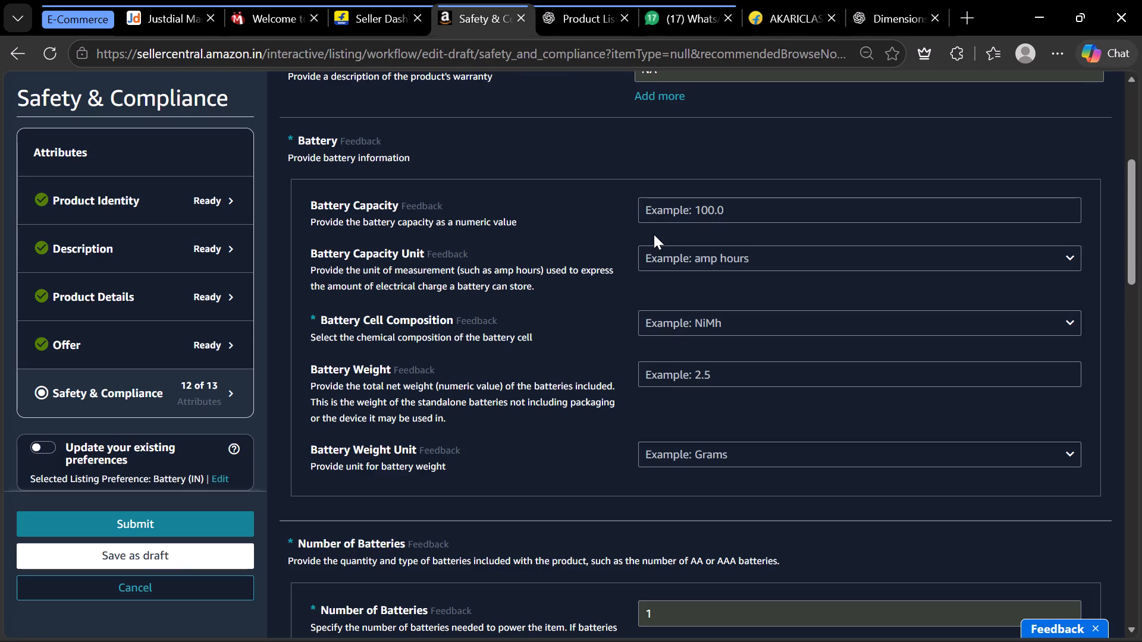
click(676, 261)
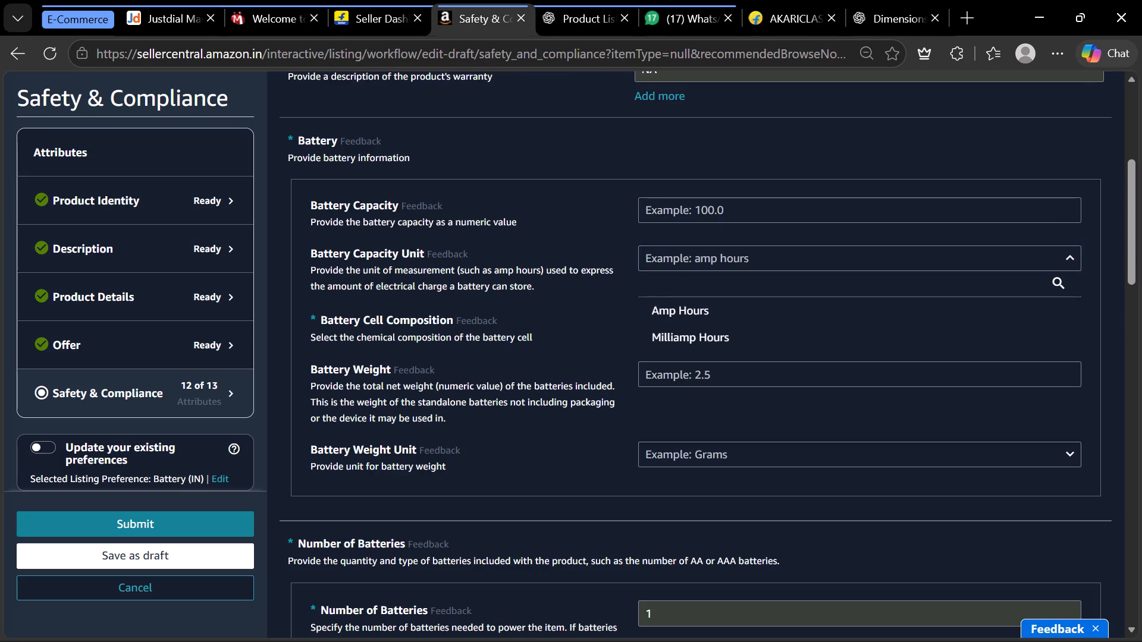
click(590, 317)
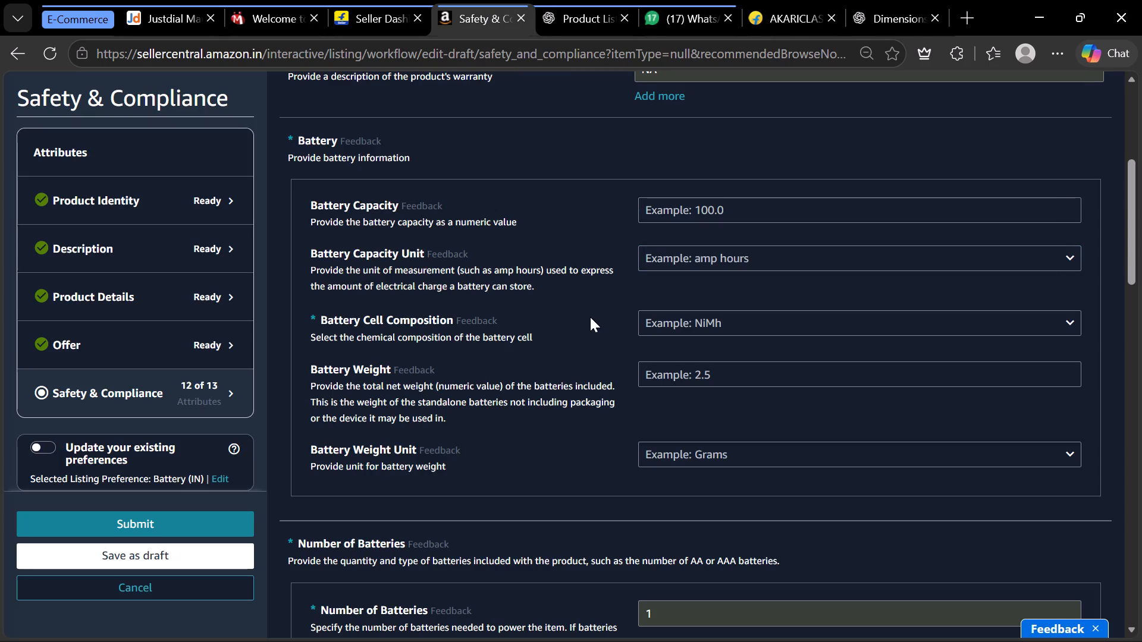
Open the Google desktop assistant and attach the Rechargeable Battery Infographic image from the 4W Battery folder to a new question.
key(alt+space)
key(alt+F23)
key(F23)
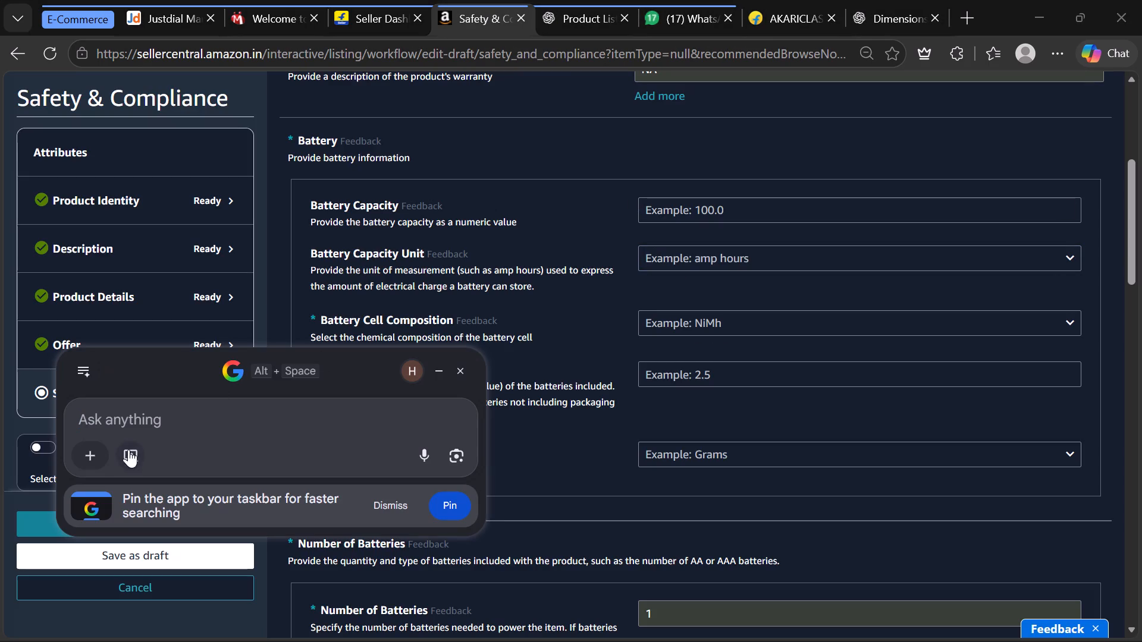
click(103, 460)
click(214, 350)
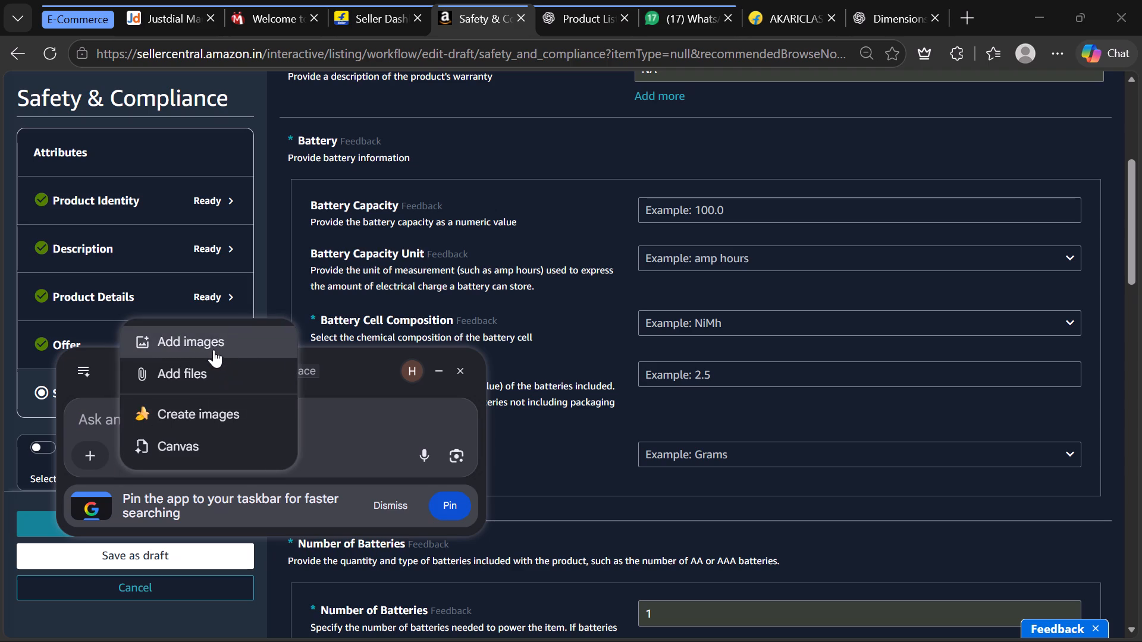
click(272, 303)
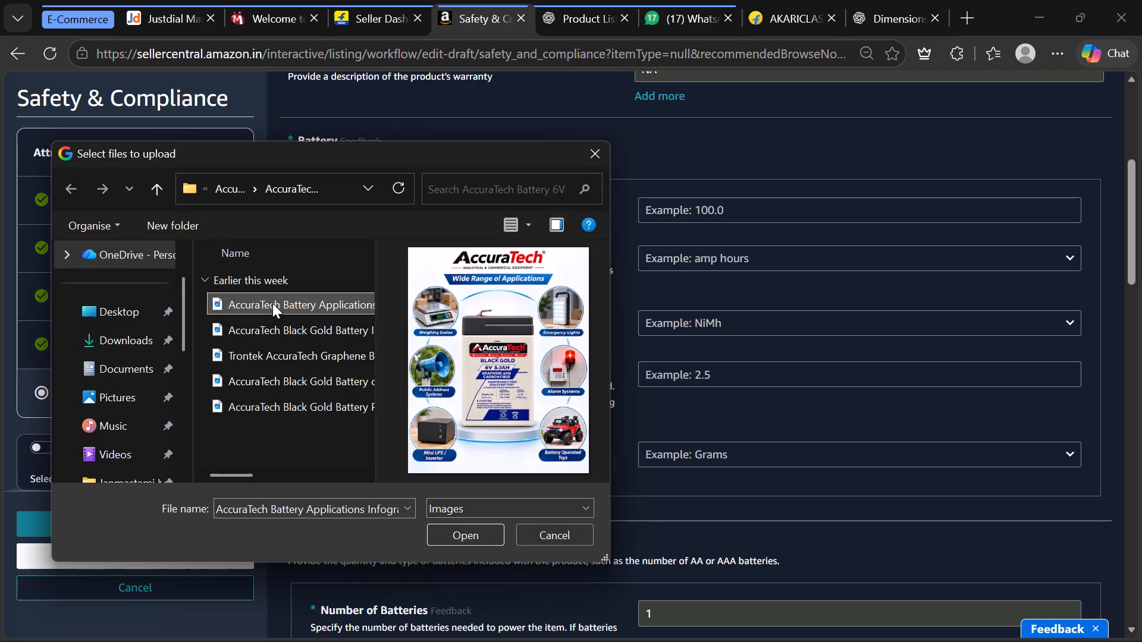
key(Down)
key(Down)
click(222, 196)
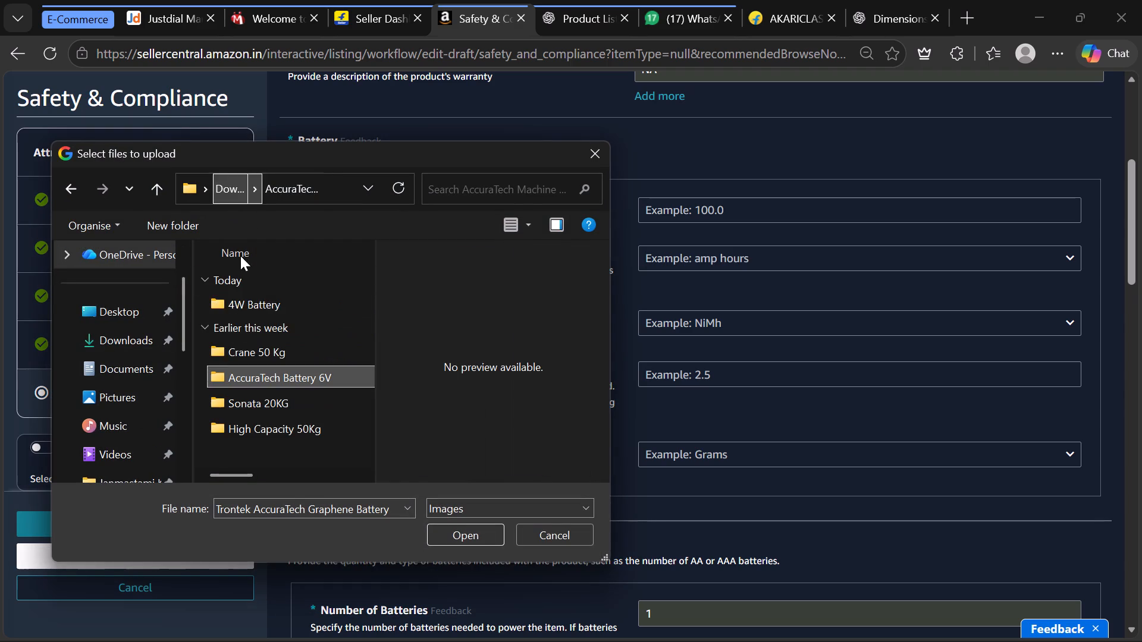
double_click(245, 305)
click(247, 302)
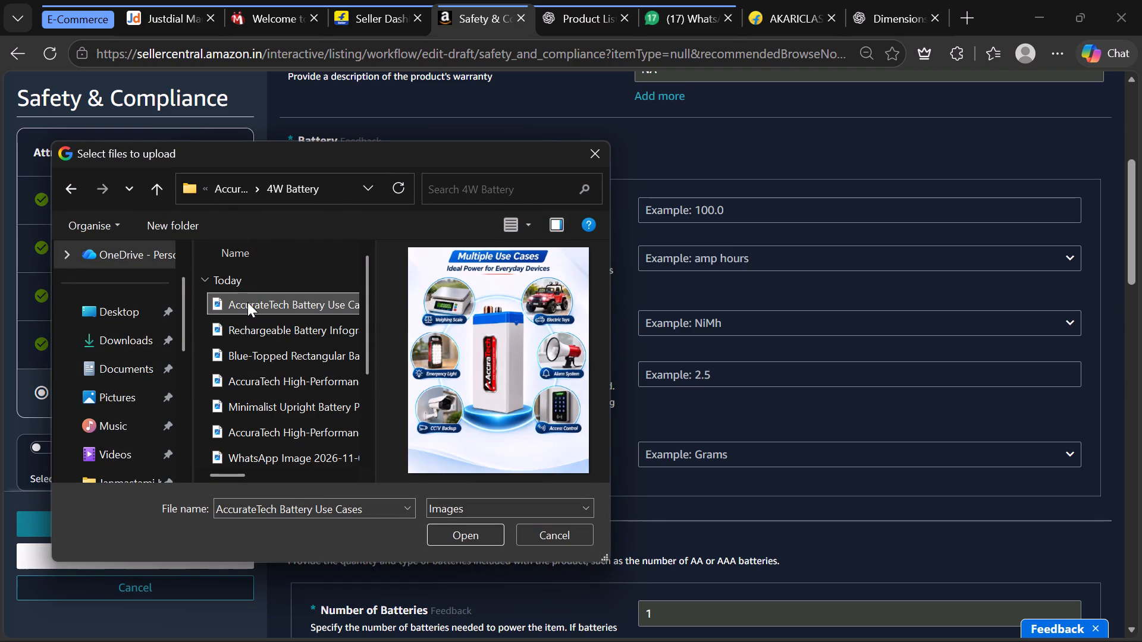
key(Down)
key(Return)
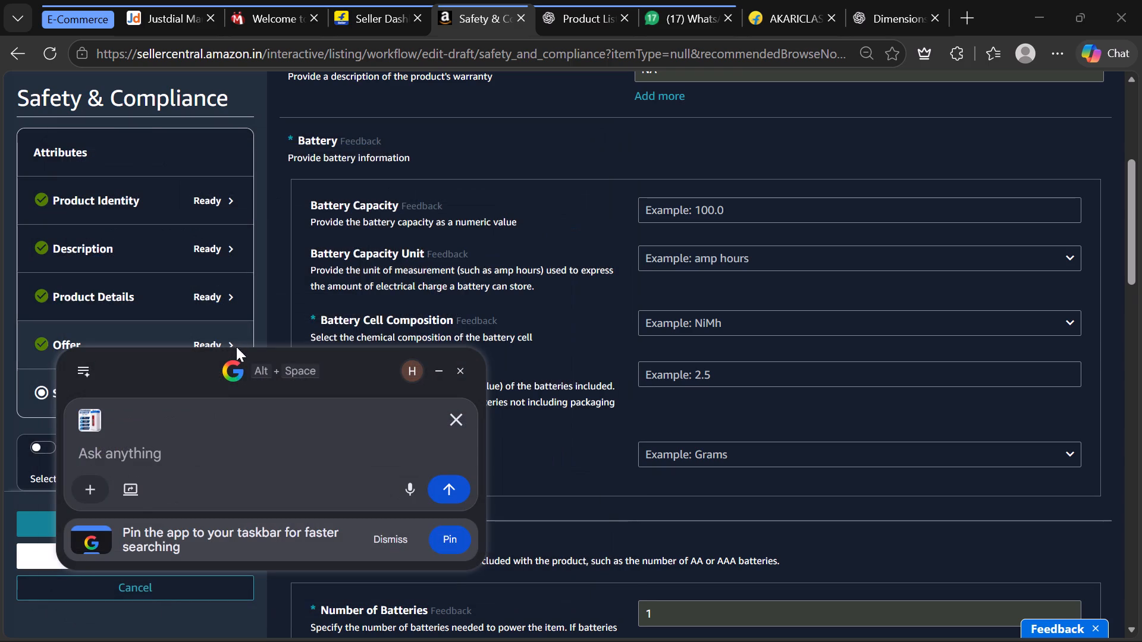
Ask the assistant what the battery capacity of the attached product is, and enlarge its window to read the answer.
click(134, 490)
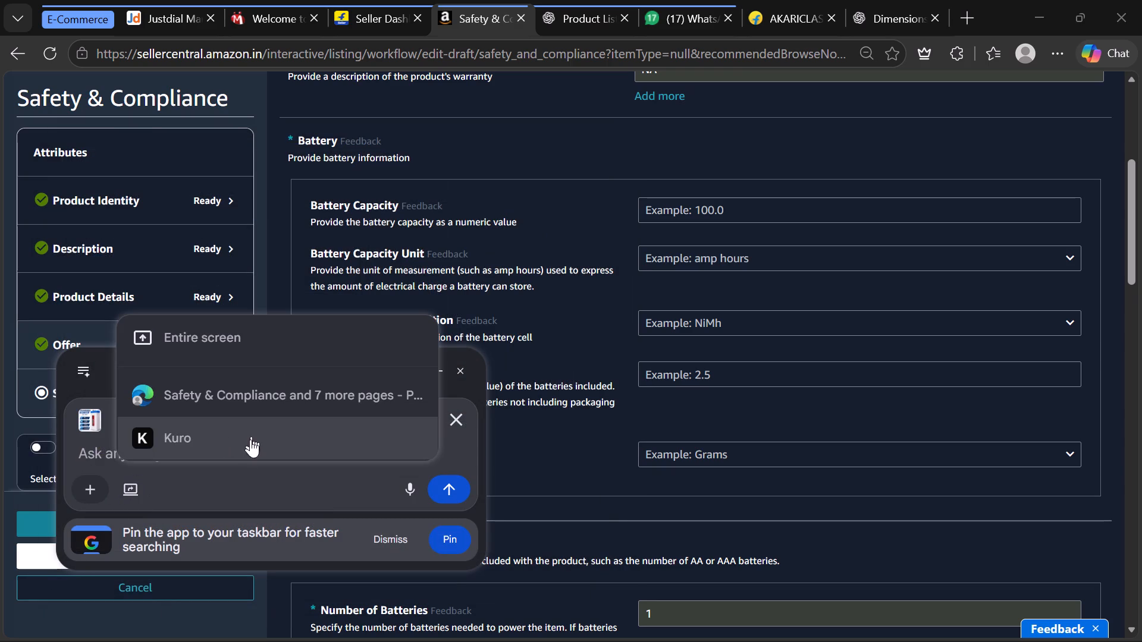
click(453, 443)
text(what i)
key(space)
key(BackSpace)
text(s battery capaciry)
key(space)
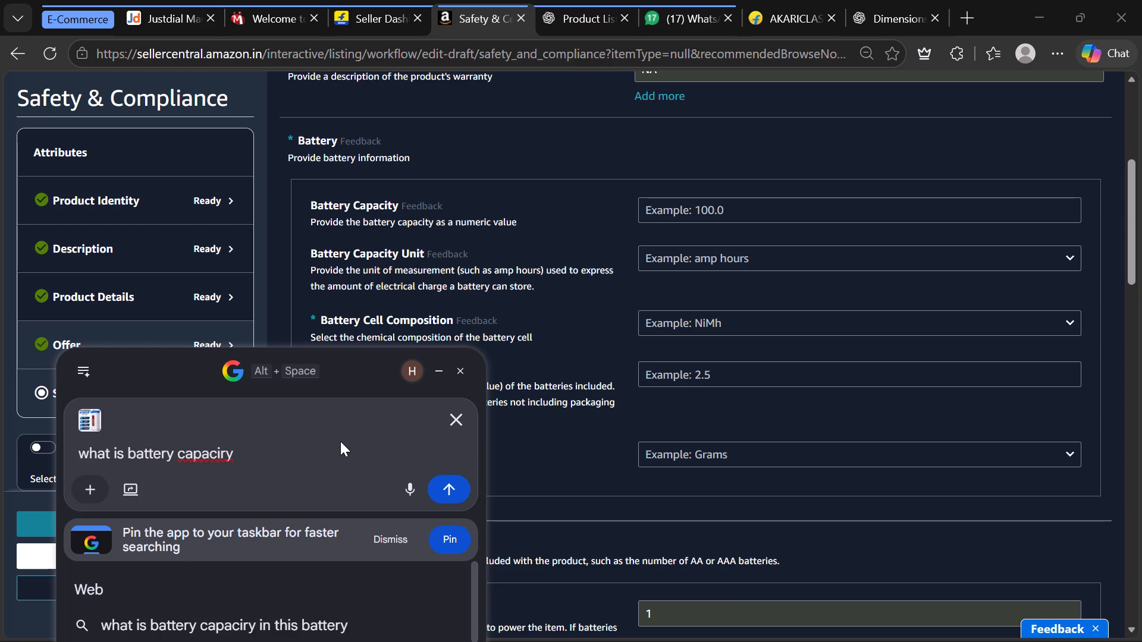
key(BackSpace)
key(BackSpace)
text(t of this)
key(Return)
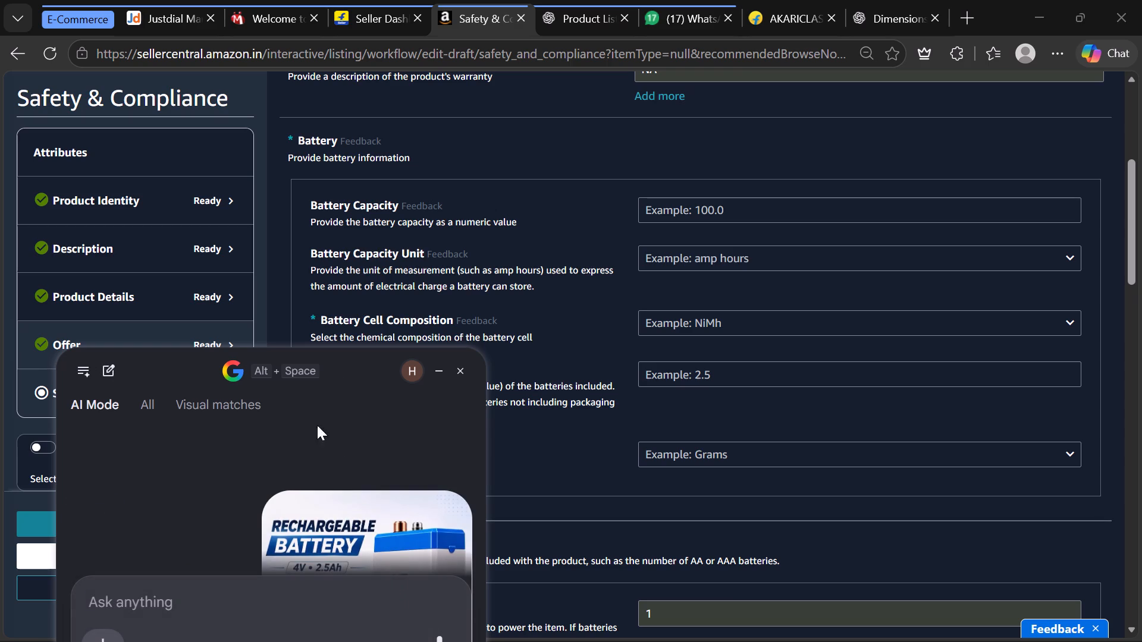
drag(352, 347, 334, 212)
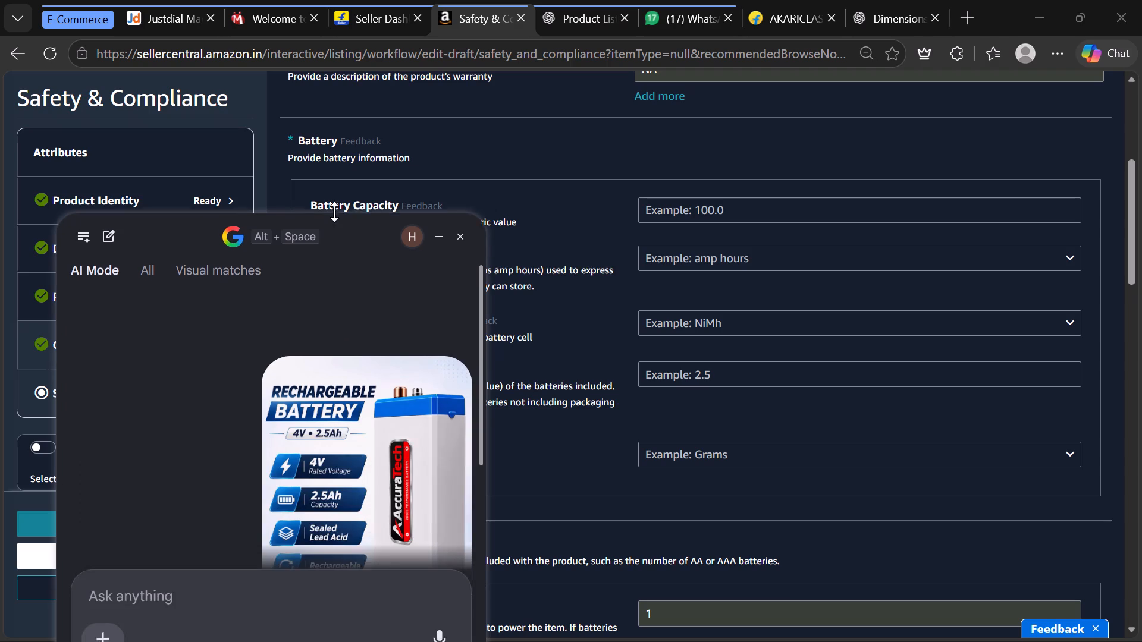
drag(334, 212, 340, 160)
drag(344, 178, 332, 102)
scroll(239, 310, down, 1)
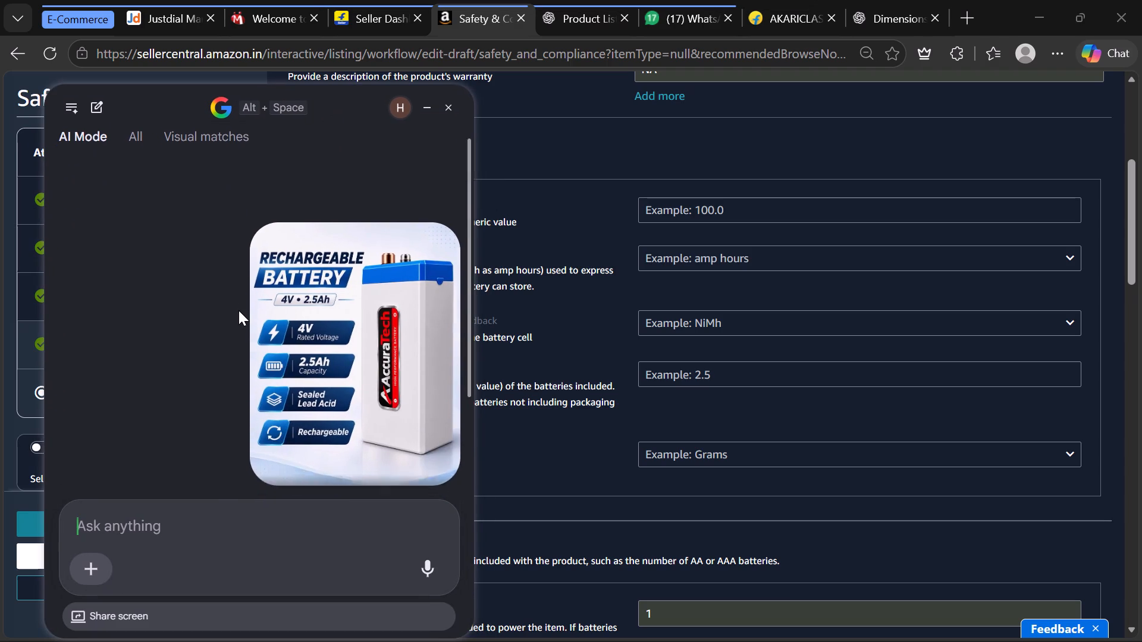
scroll(239, 310, down, 1)
Set the Battery Capacity to 2.5 and the Battery Capacity Unit to Amp Hours in the Amazon draft.
click(677, 214)
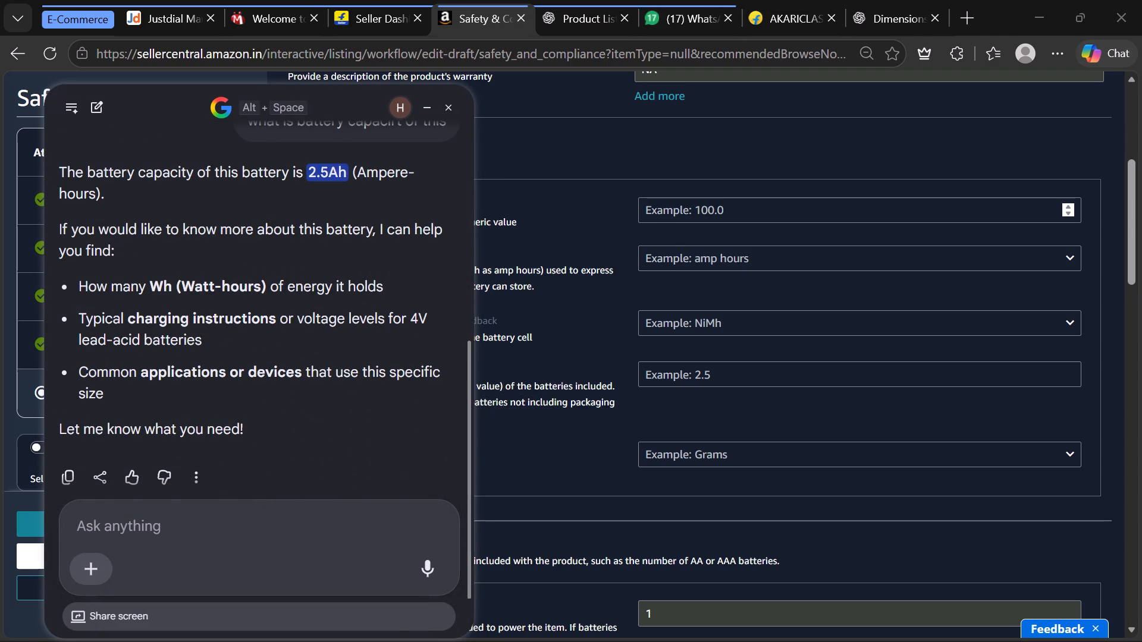
text(2.5)
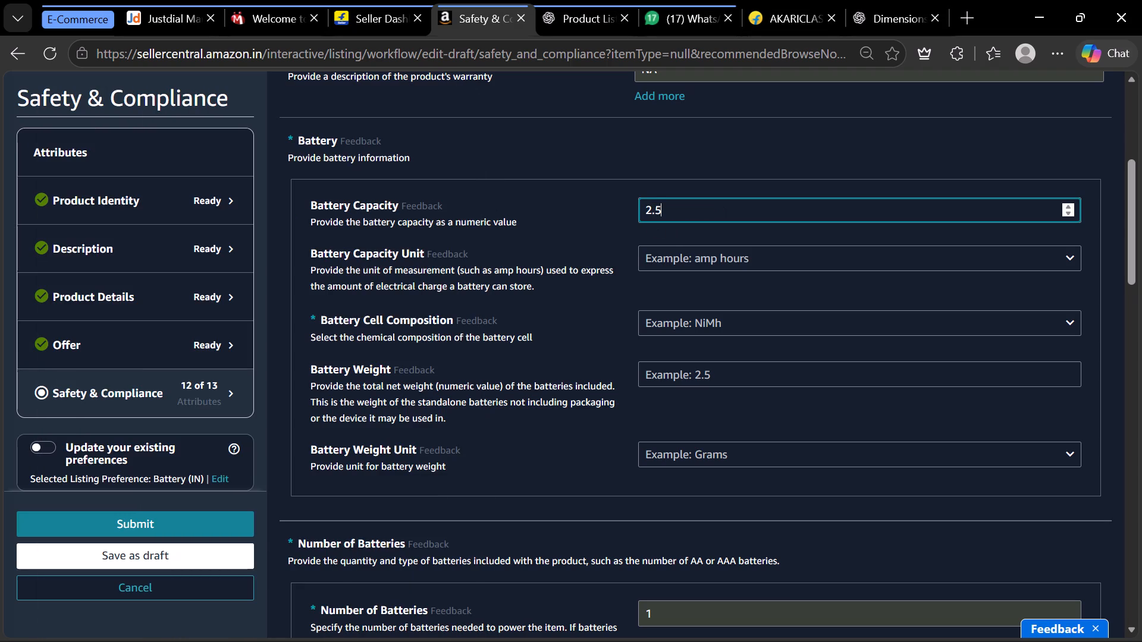
click(678, 253)
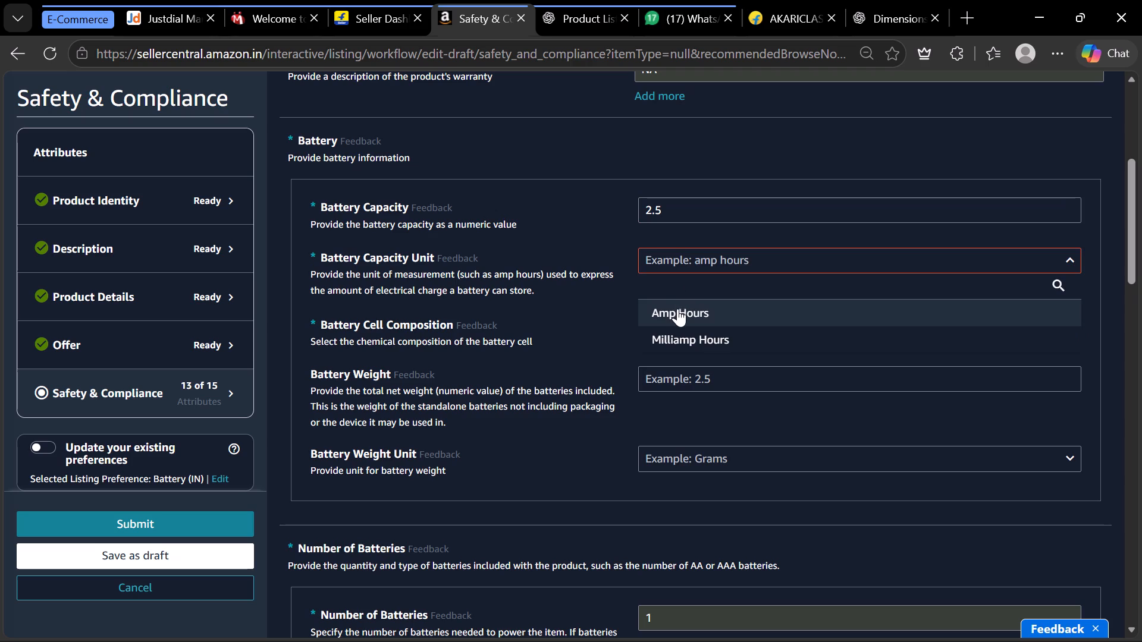
click(677, 309)
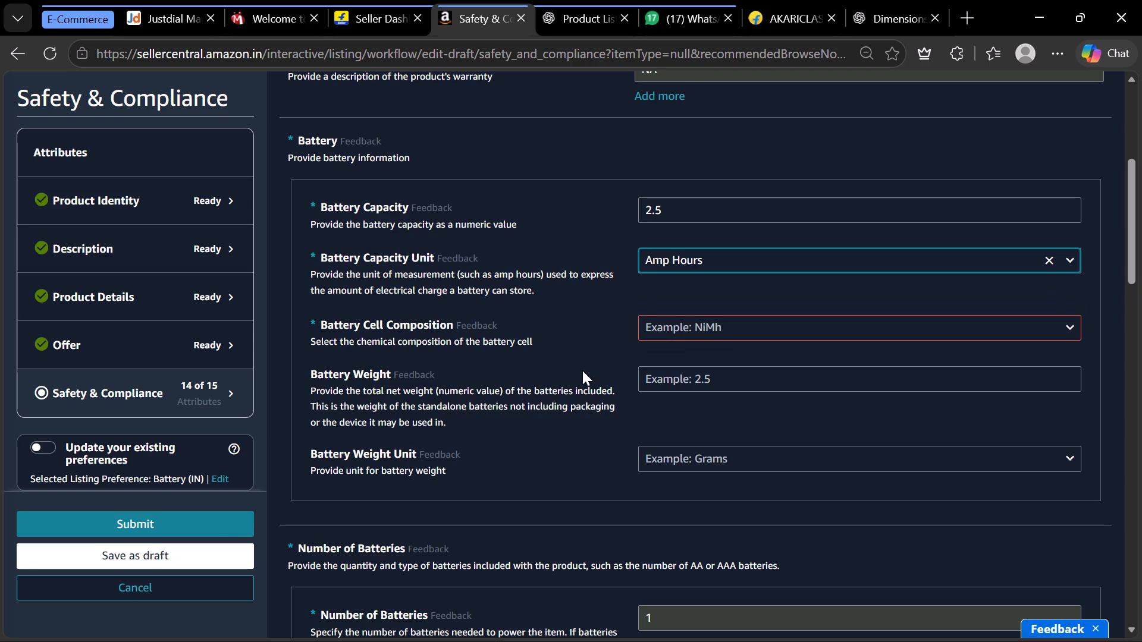
Ask the Google assistant for the battery cell composition of the same product.
key(alt+space)
key(alt+F23)
key(F23)
click(261, 524)
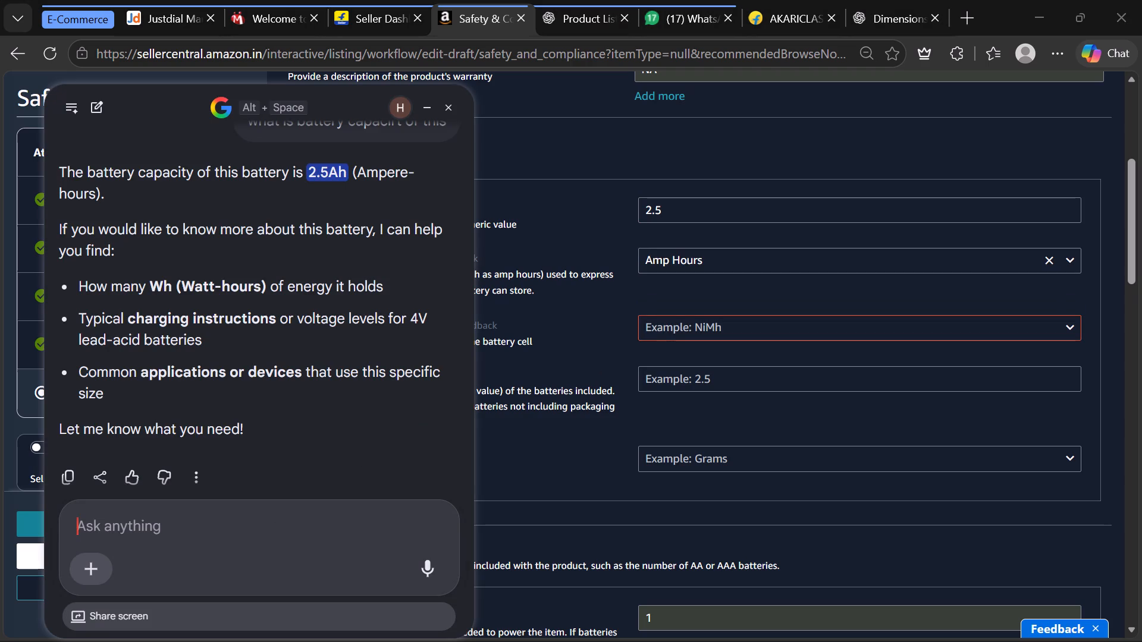
key(b)
text(attery)
key(space)
text(cell compos)
text(ition)
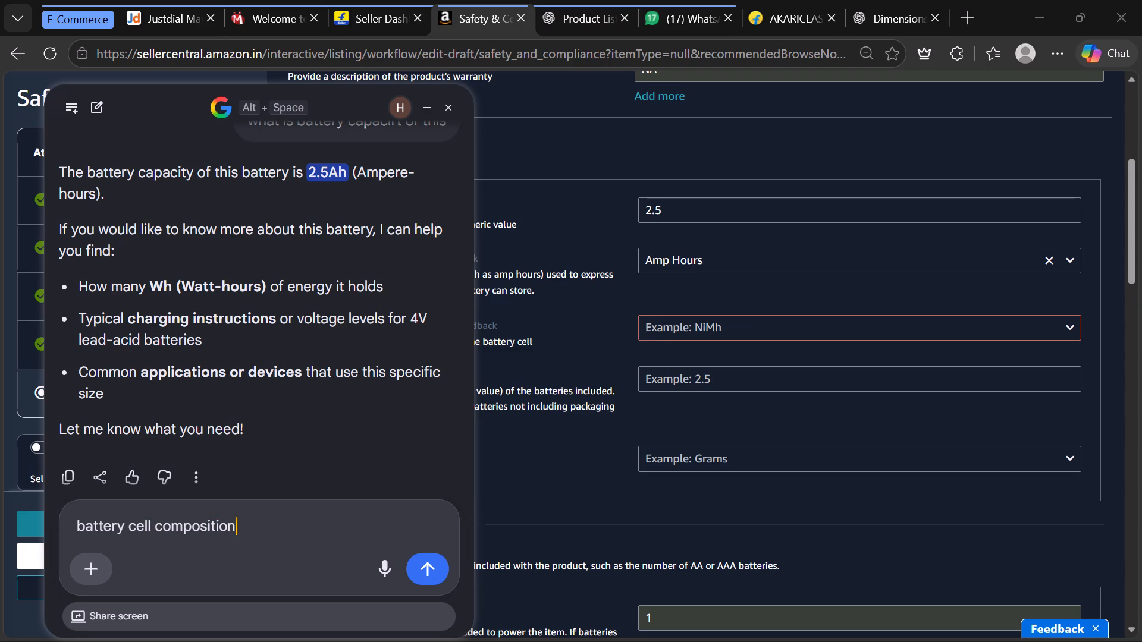
key(Return)
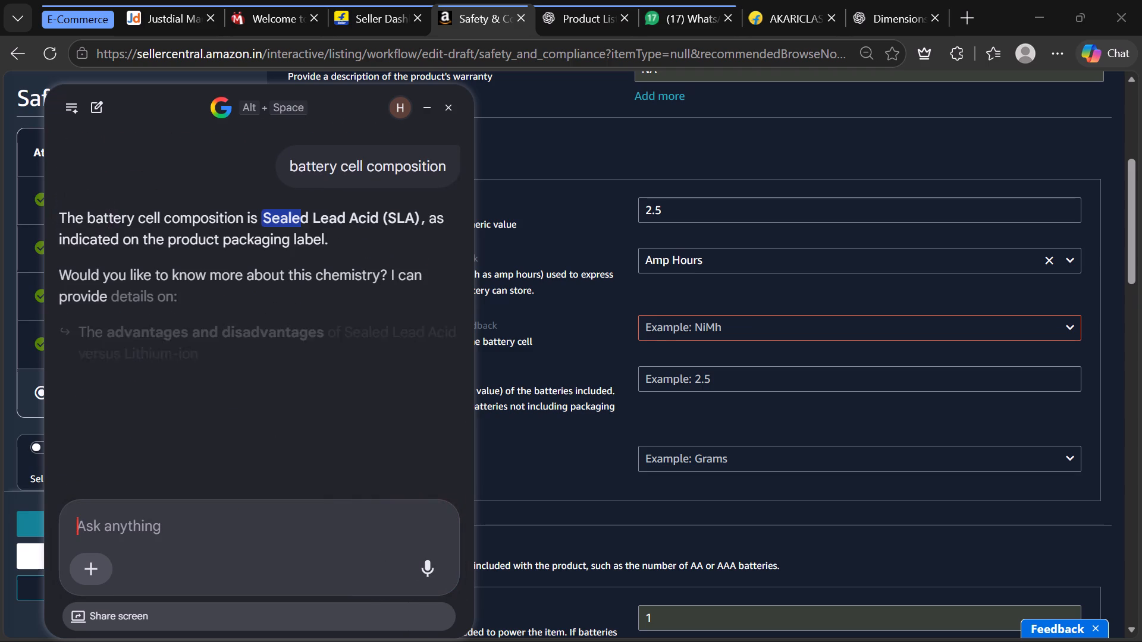
Compare the Battery Cell Composition options with the assistant's answer and set the field to Lead Acid.
click(720, 326)
scroll(703, 558, down, 1)
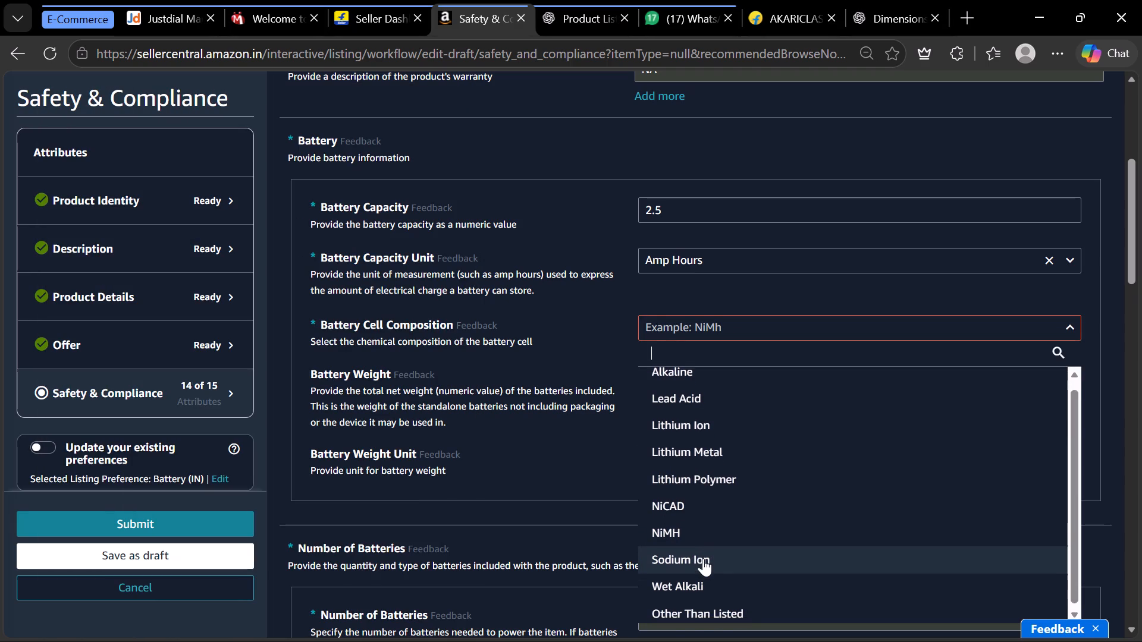
scroll(703, 558, down, 1)
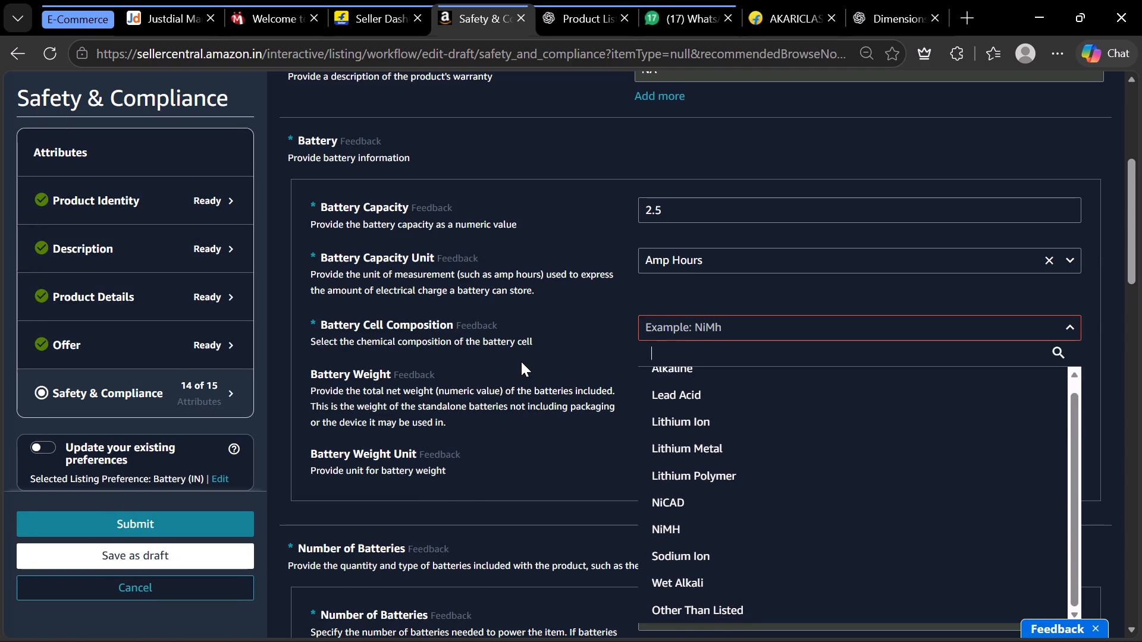
click(521, 361)
key(alt+space)
key(F23)
key(F23)
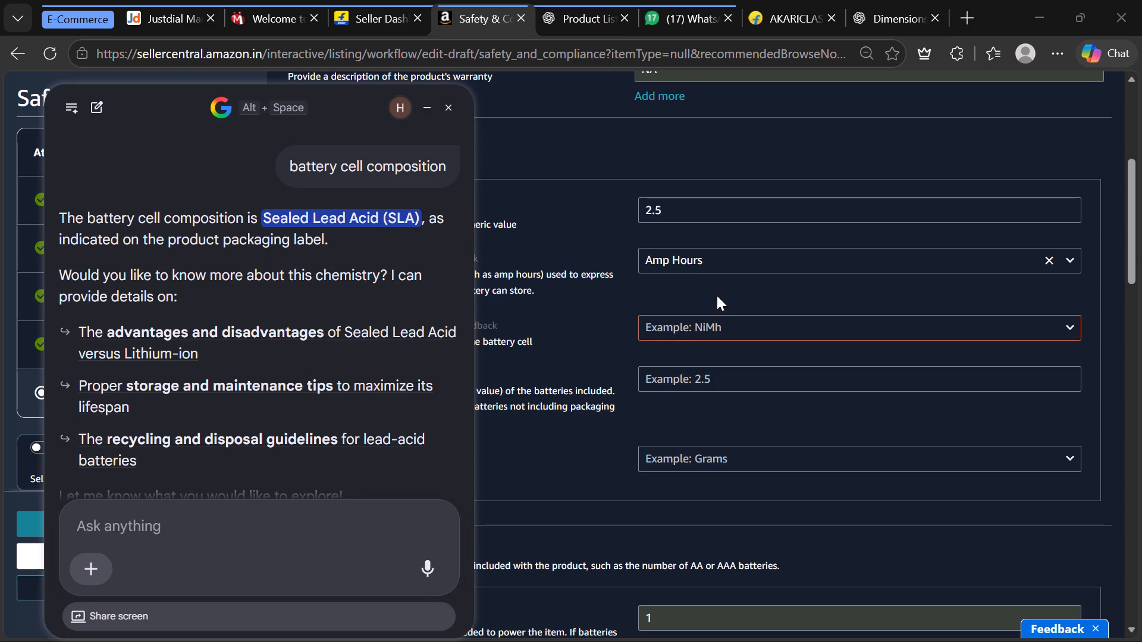
click(683, 321)
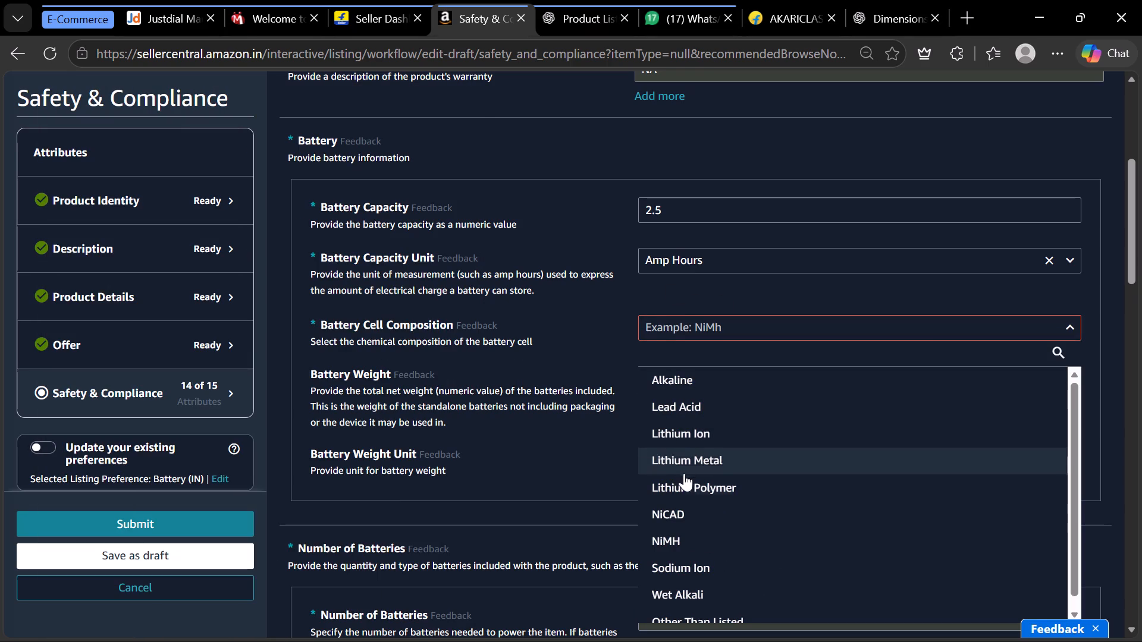
click(703, 400)
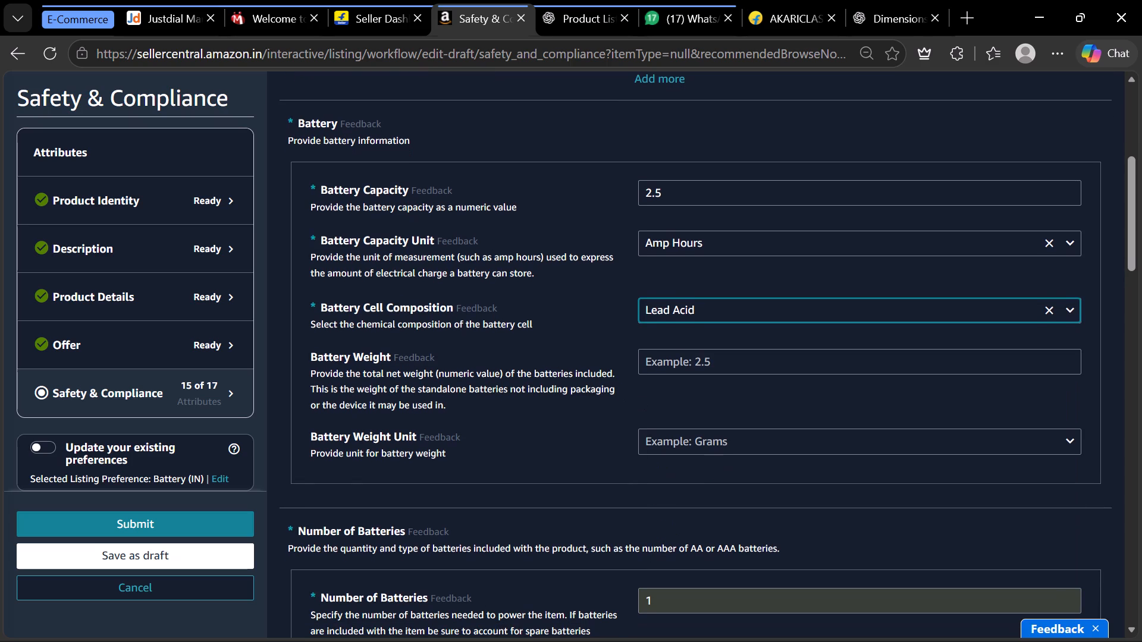
Set the Non-Lithium Battery Packaging field to Batteries only.
scroll(595, 393, down, 4)
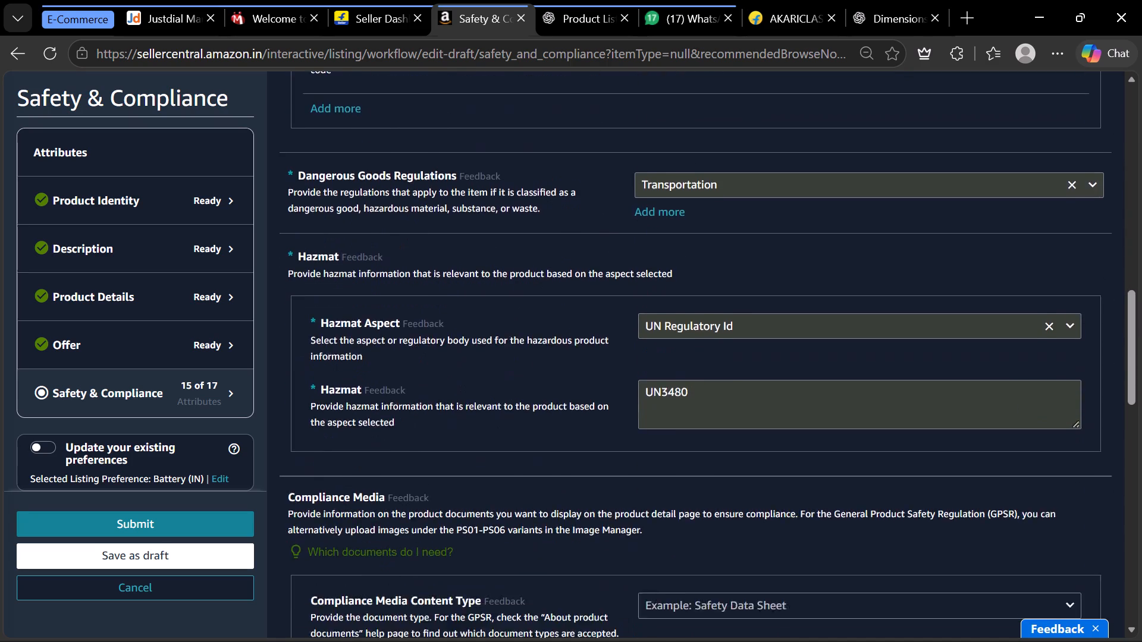
scroll(595, 393, down, 2)
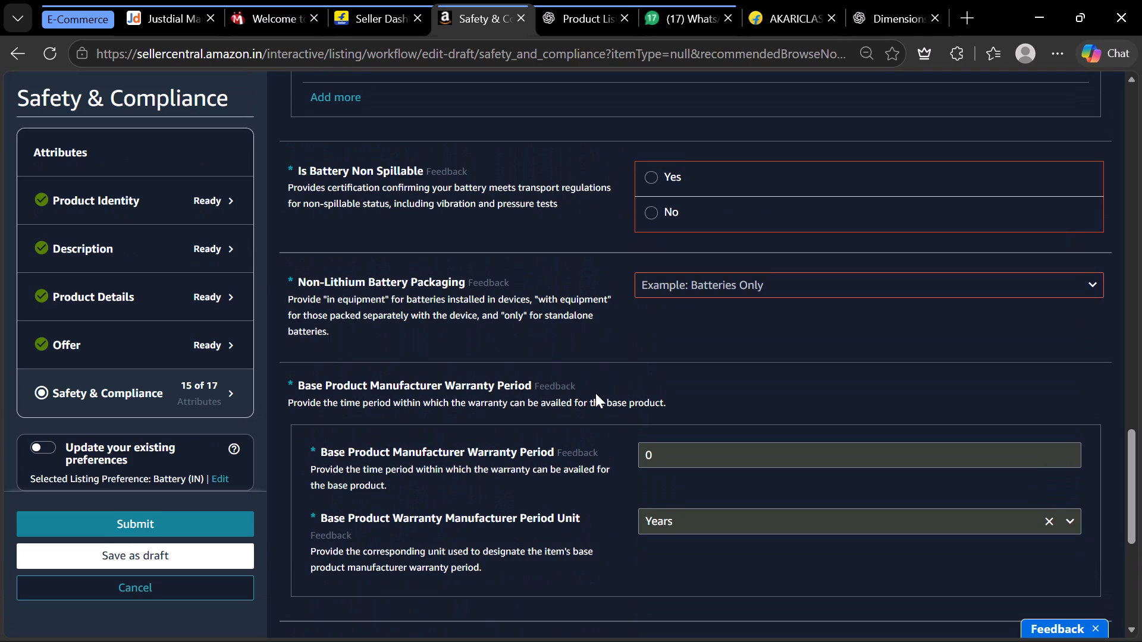
click(724, 287)
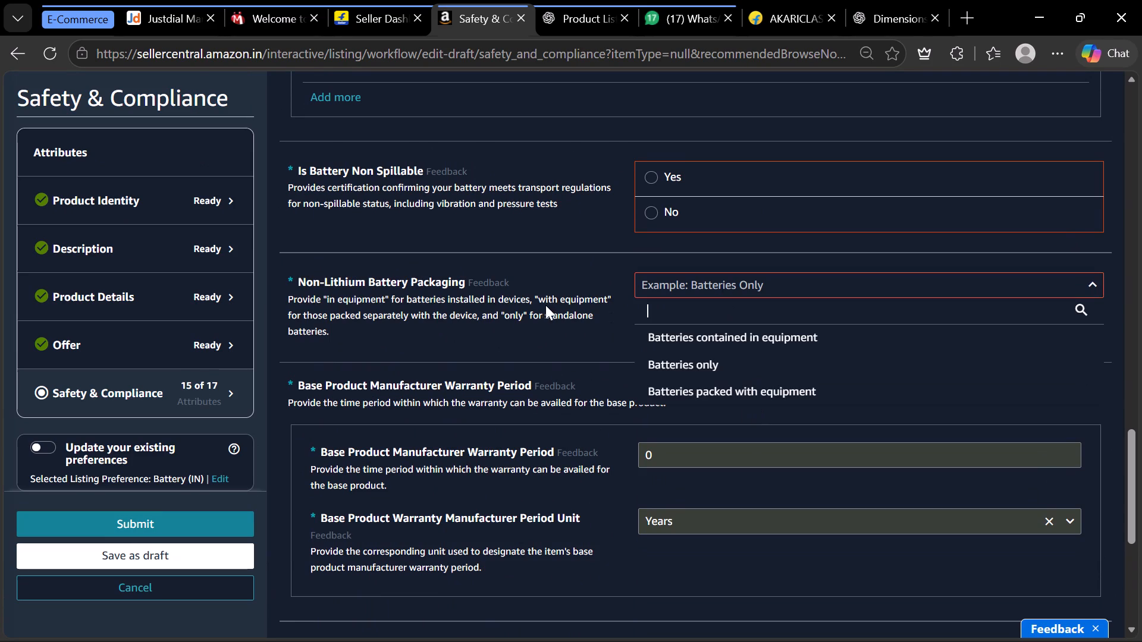
click(650, 361)
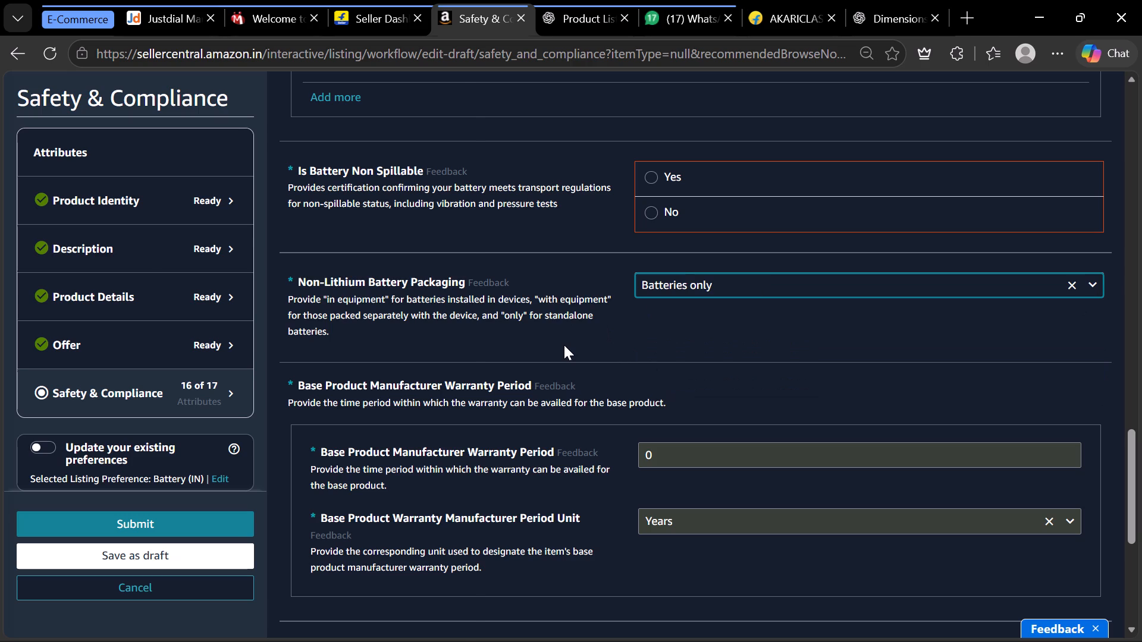
Ask the Google assistant whether this battery is non spillable.
key(alt+space)
key(alt+F23)
key(F23)
text(is this battery non spillable)
key(Return)
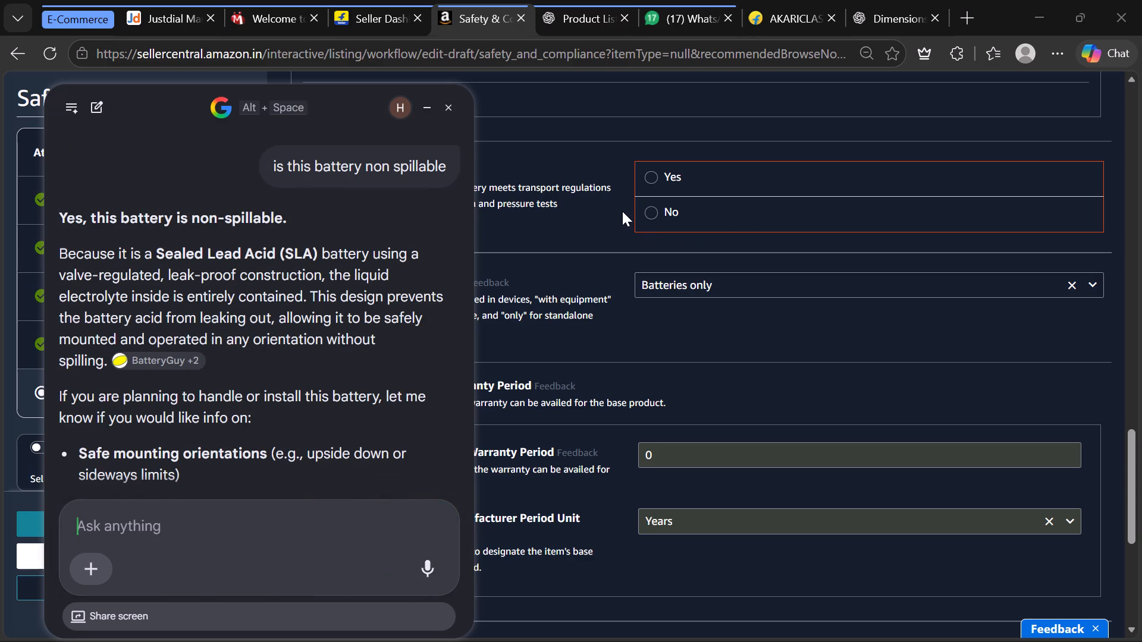
Set Is Battery Non Spillable to Yes in the Amazon draft.
click(586, 243)
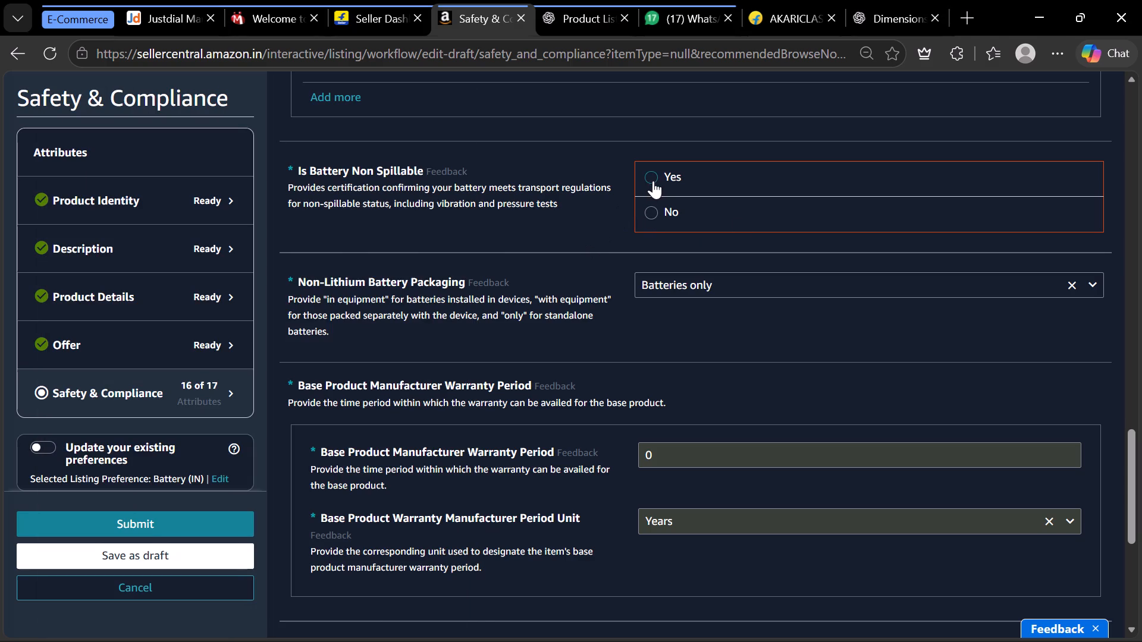
click(653, 181)
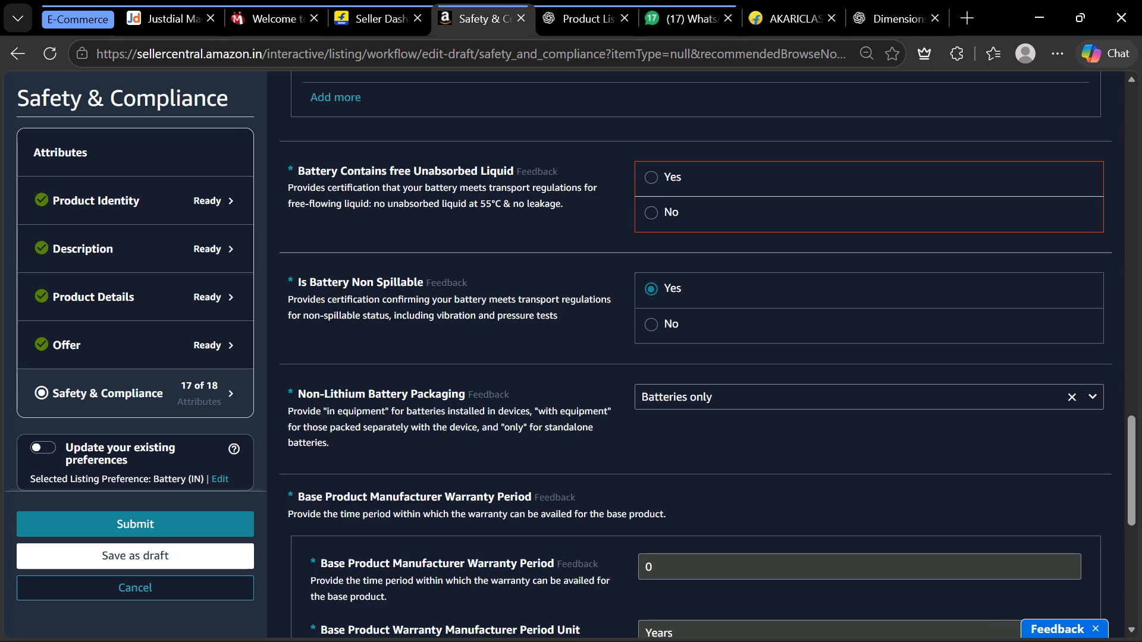
Ask the Google assistant about "Battery Contains free Unabsorbed Liquid" for this battery.
drag(294, 168, 517, 153)
key(ctrl+v)
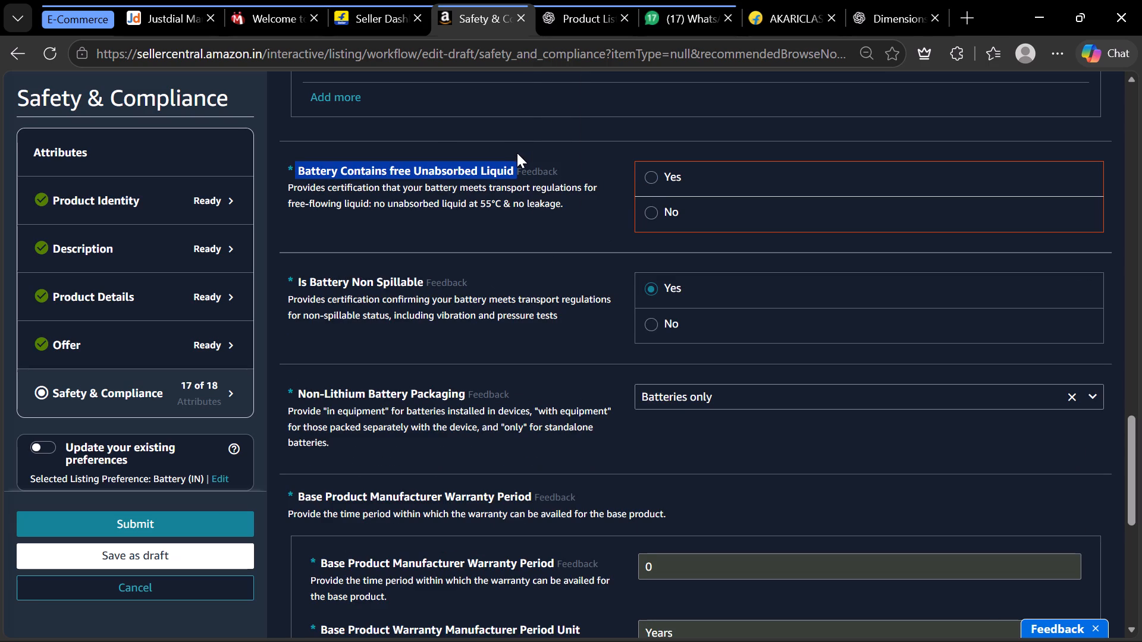
key(ctrl+c)
key(alt+space)
key(alt+F23)
key(F23)
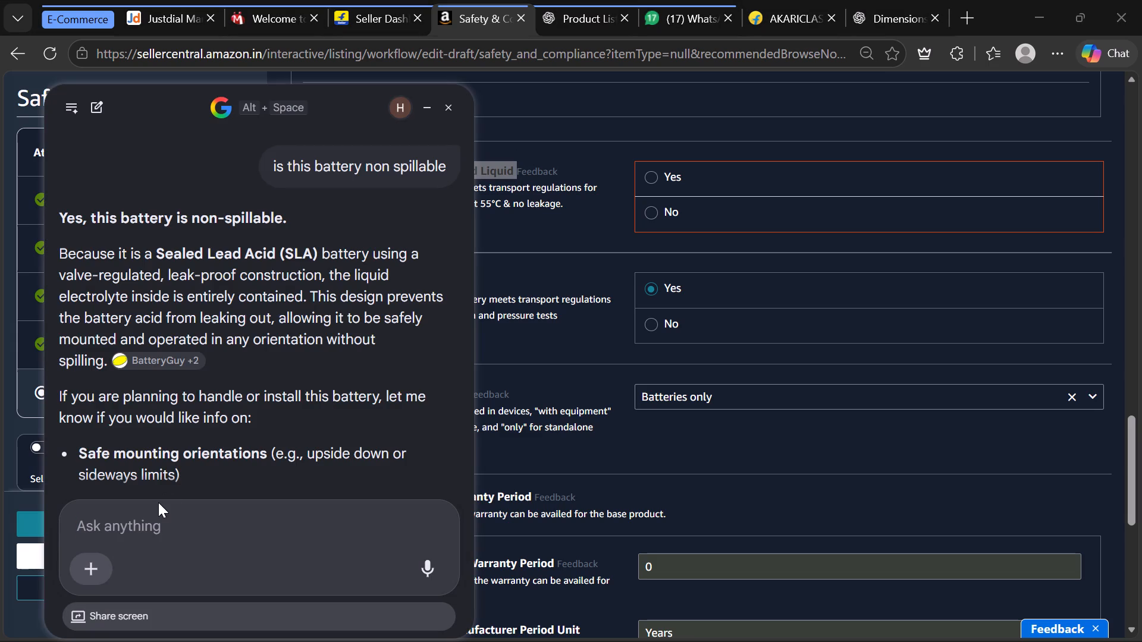
key(ctrl+v)
key(Return)
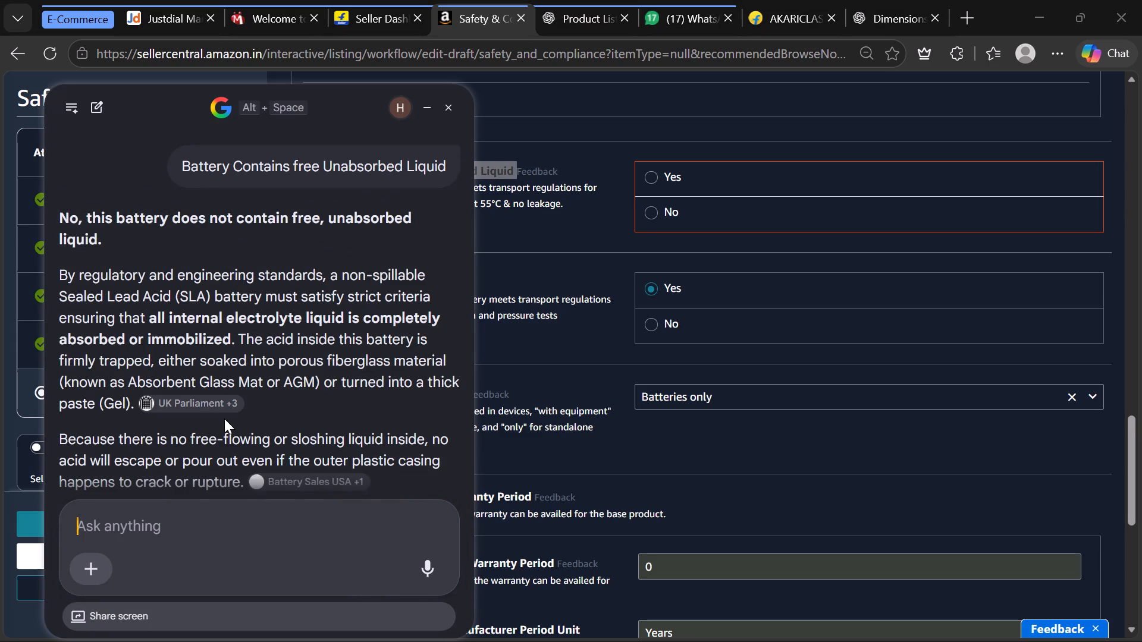
Set Battery Contains free Unabsorbed Liquid to No in the Amazon draft.
click(651, 215)
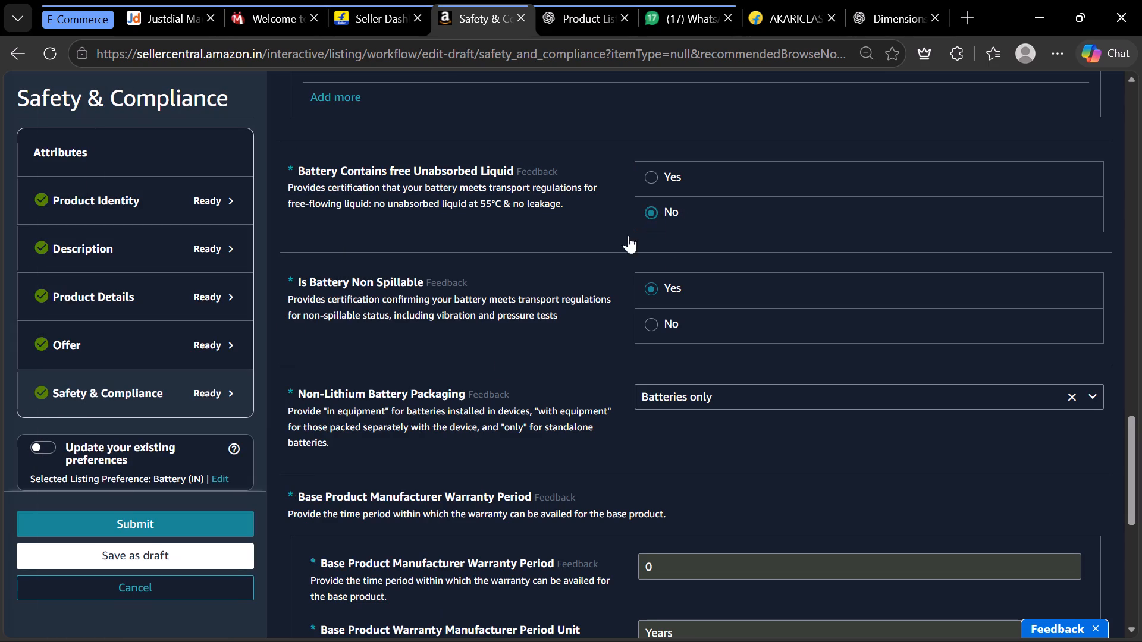
scroll(496, 361, down, 2)
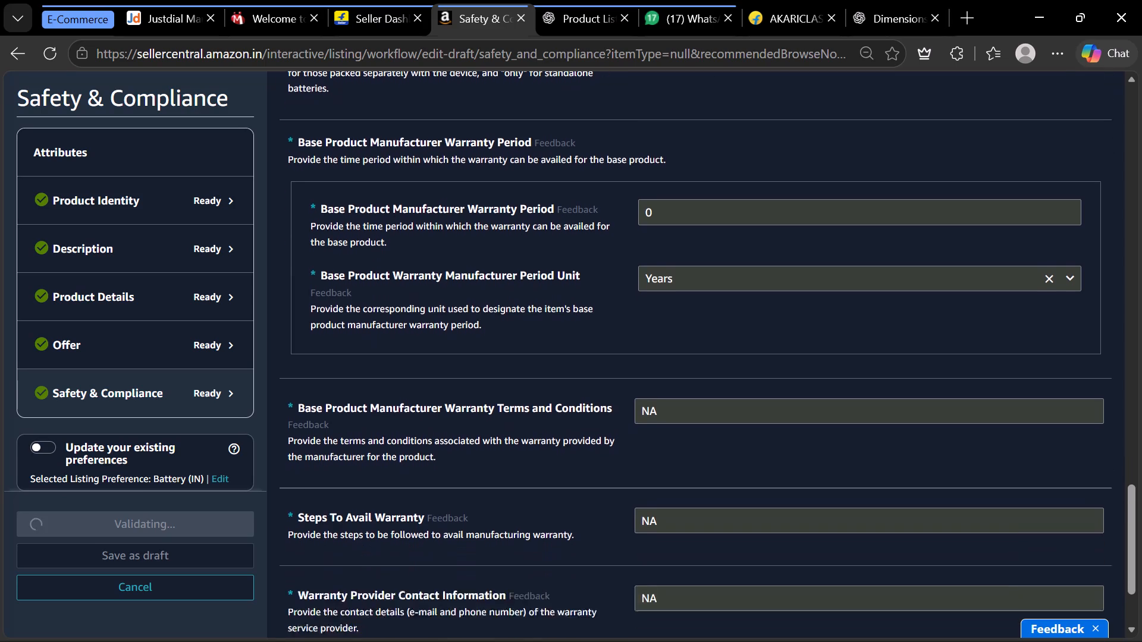
scroll(496, 361, down, 1)
scroll(309, 379, up, 1)
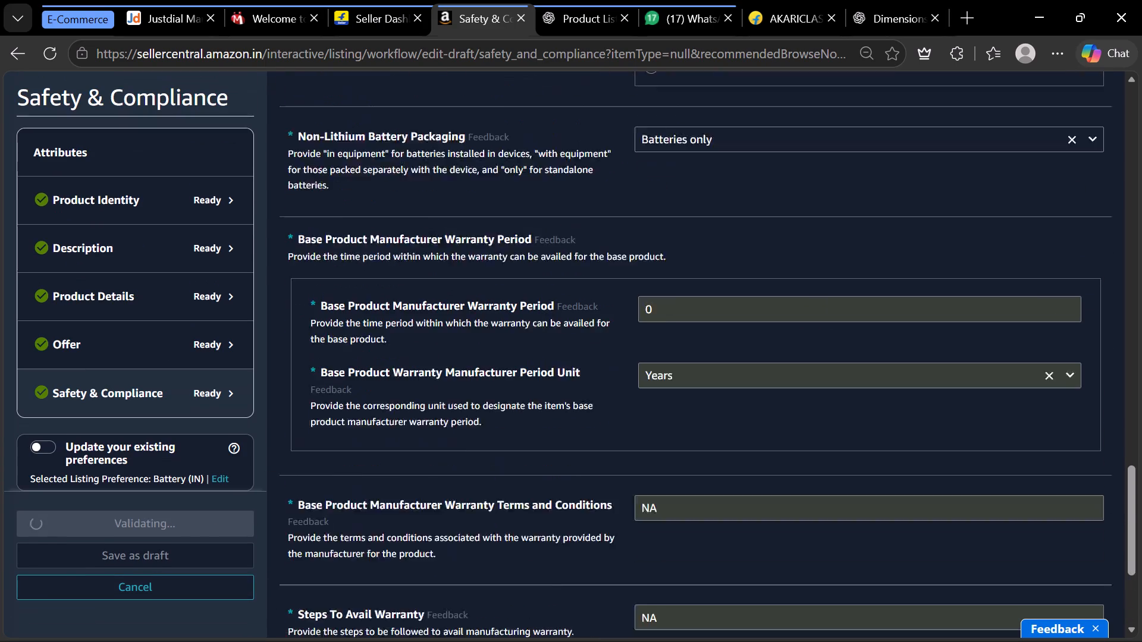
scroll(309, 379, up, 1)
click(215, 193)
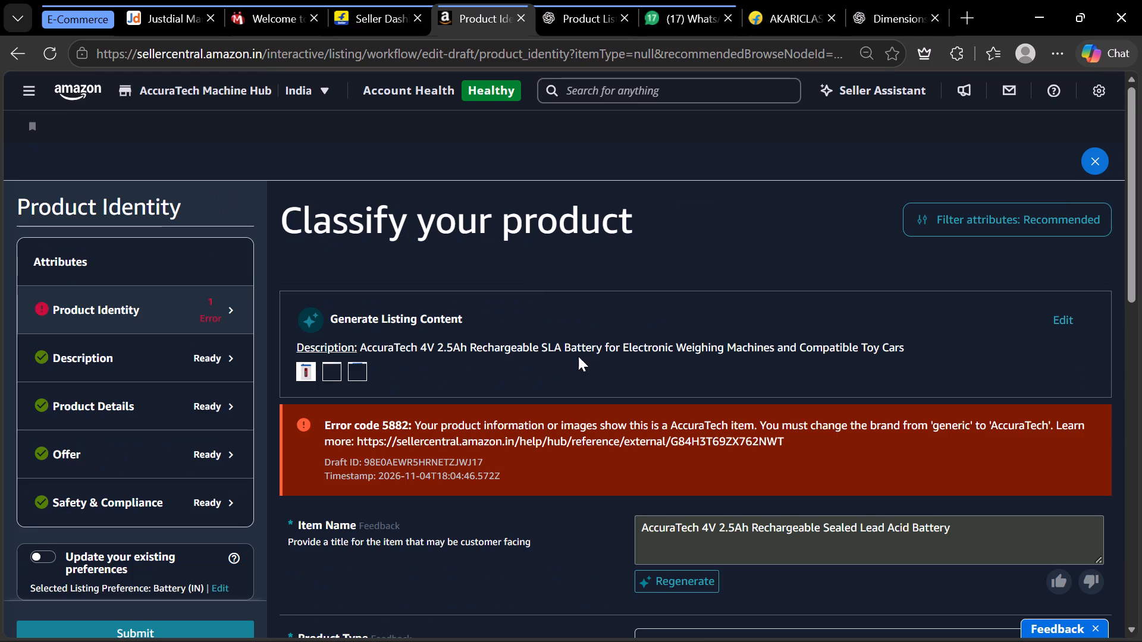
scroll(578, 356, down, 1)
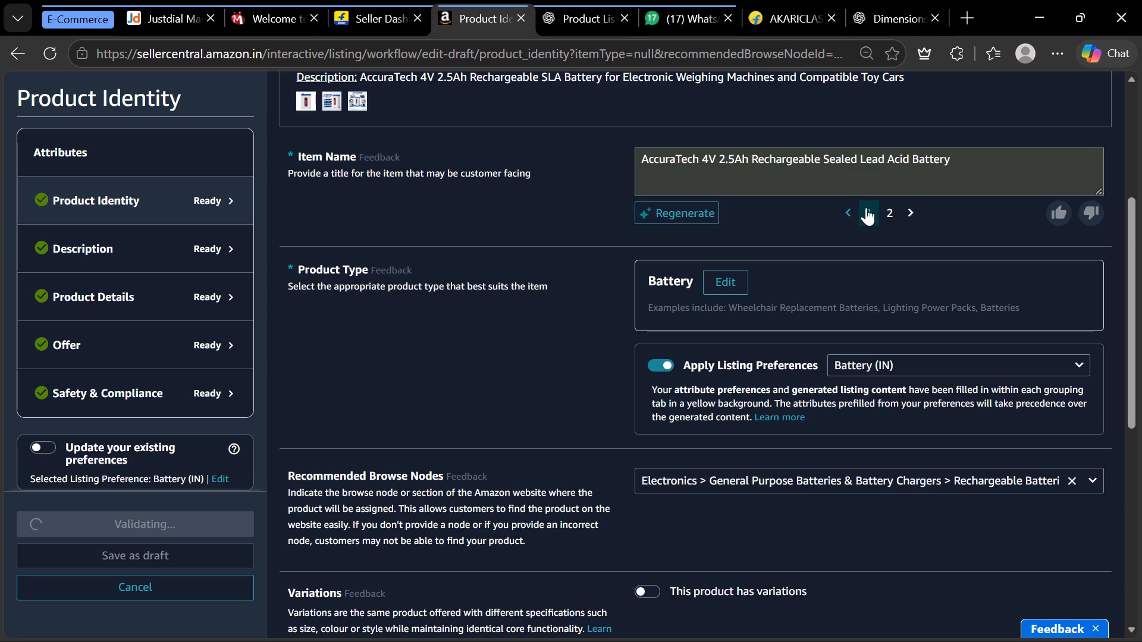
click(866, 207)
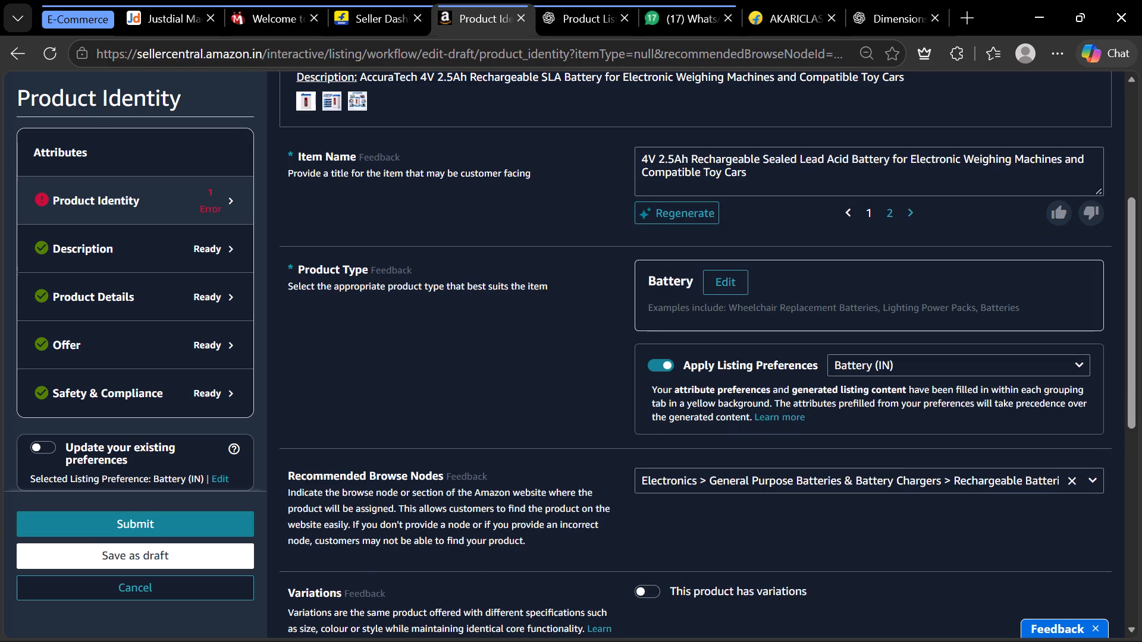
Shorten the Item Name to "4V 2.5Ah Rechargeable Sealed Lead Acid Battery for Weighing Machin Toy Cars".
click(702, 170)
key(BackSpace)
key(BackSpace)
key(BackSpace)
key(BackSpace)
key(BackSpace)
key(BackSpace)
key(BackSpace)
key(BackSpace)
key(BackSpace)
key(BackSpace)
key(BackSpace)
key(BackSpace)
key(BackSpace)
key(BackSpace)
key(BackSpace)
key(BackSpace)
key(BackSpace)
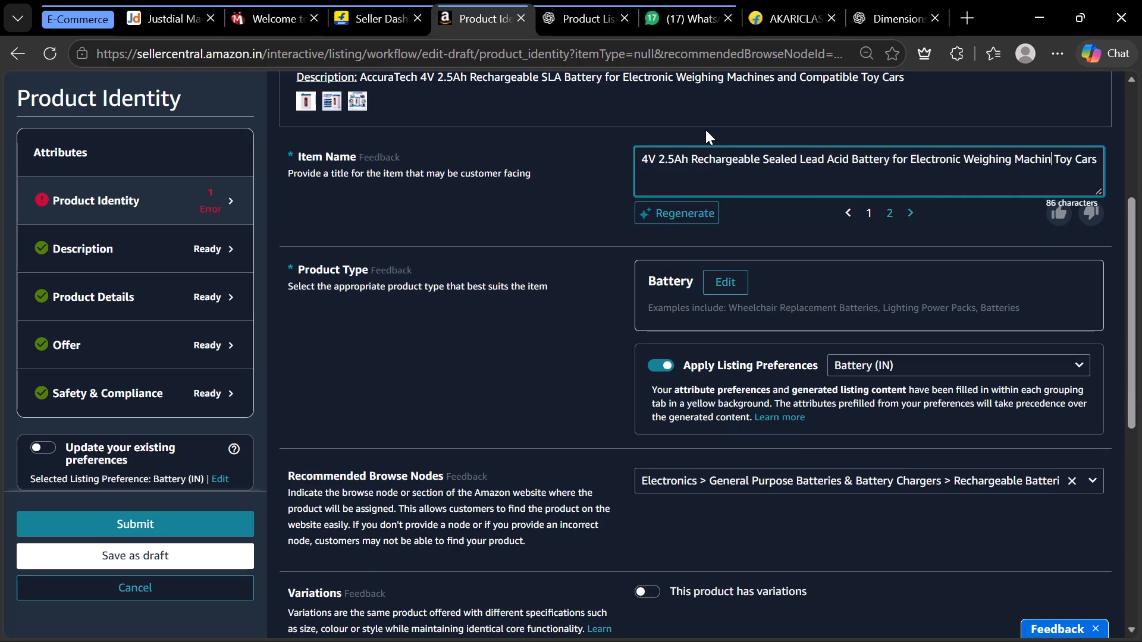
click(965, 158)
key(BackSpace)
key(BackSpace)
key(BackSpace)
key(BackSpace)
key(BackSpace)
key(BackSpace)
key(BackSpace)
key(BackSpace)
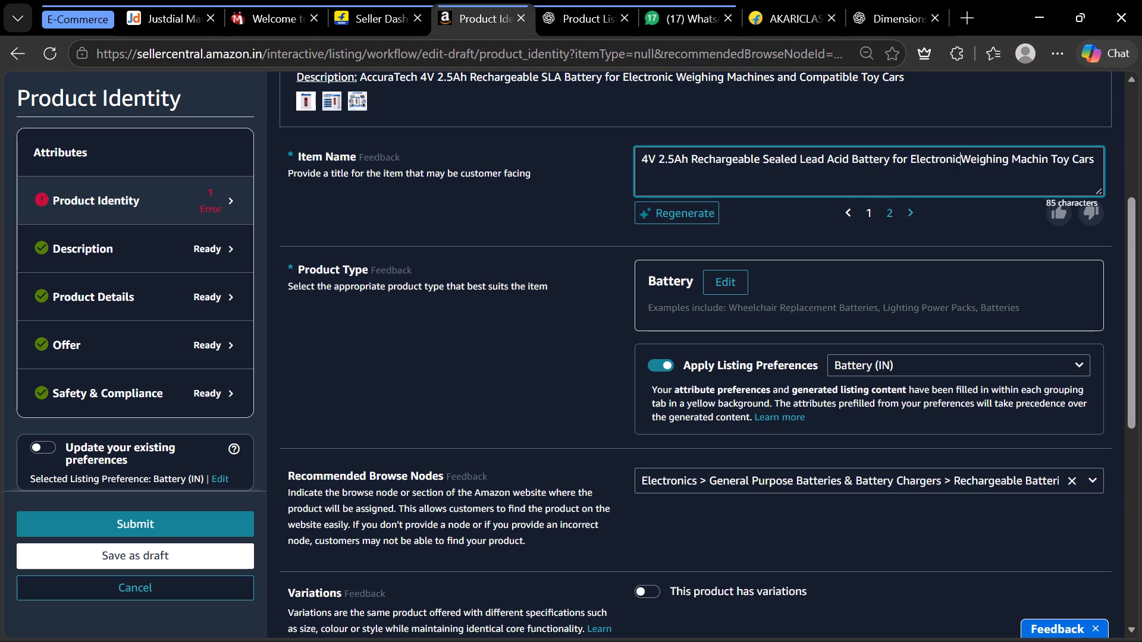
key(BackSpace)
key(BackSpace)
key(BackSpace)
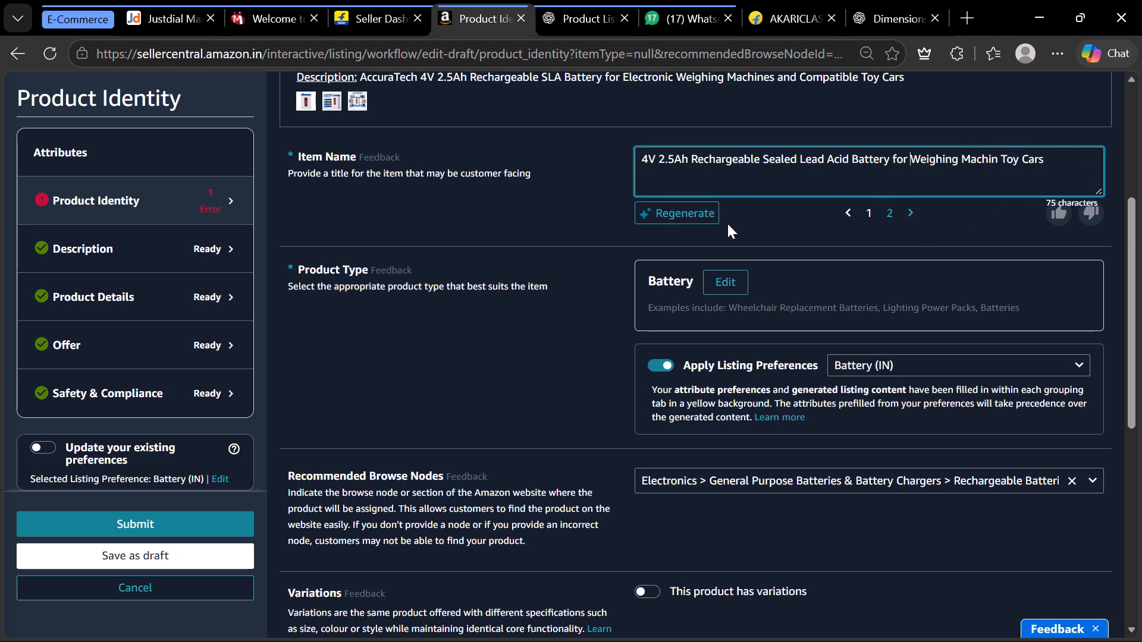
click(598, 251)
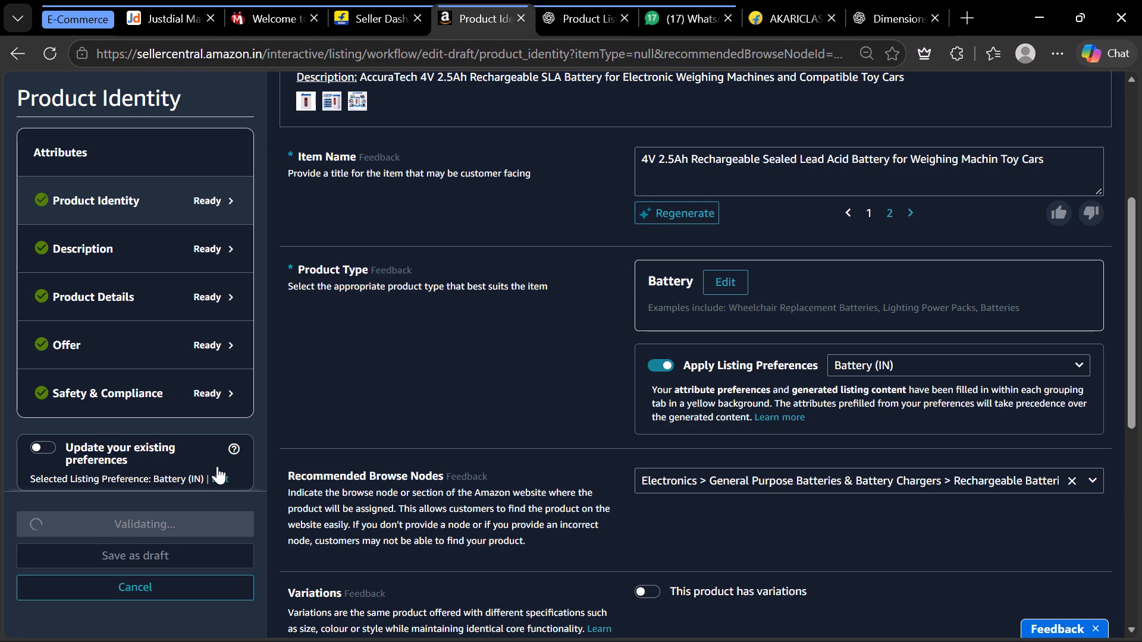
Submit the battery listing to Amazon.
click(197, 526)
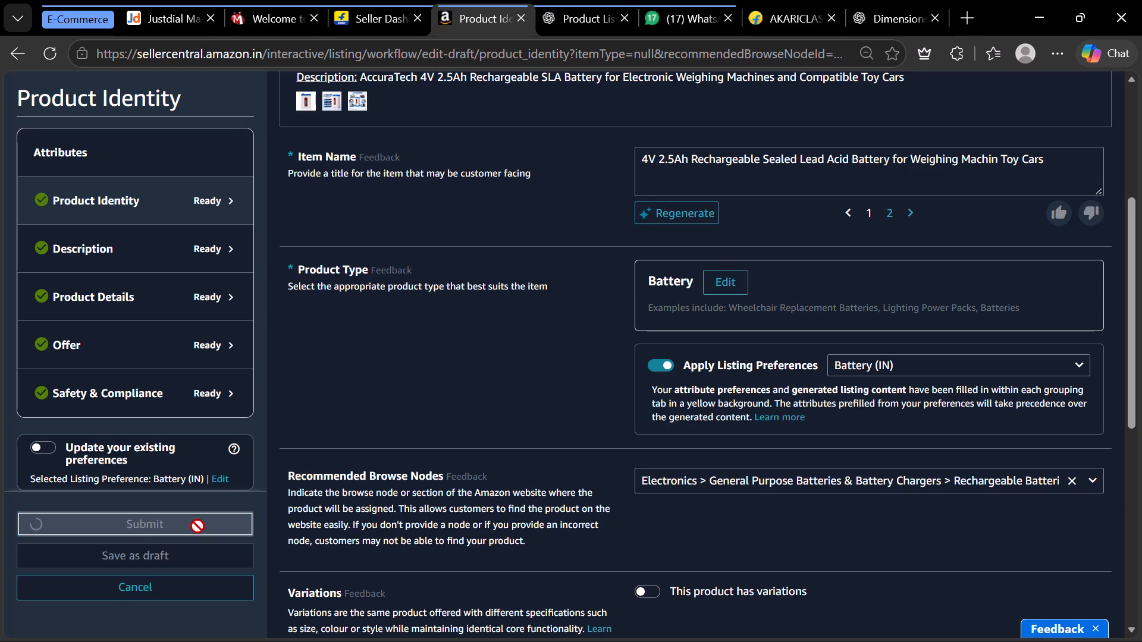
click(432, 382)
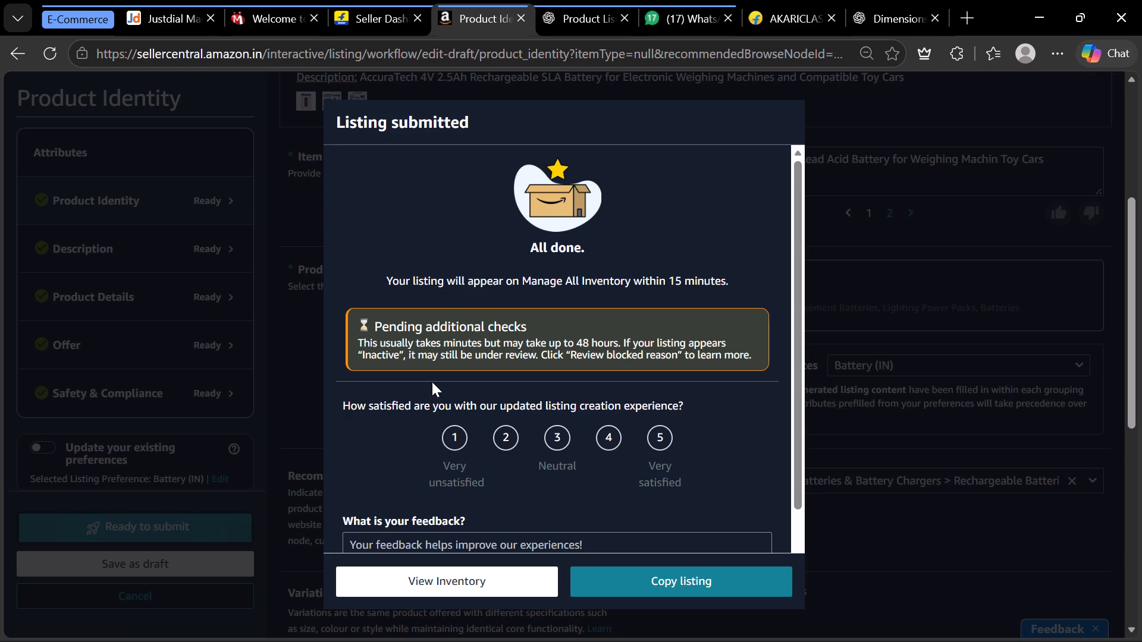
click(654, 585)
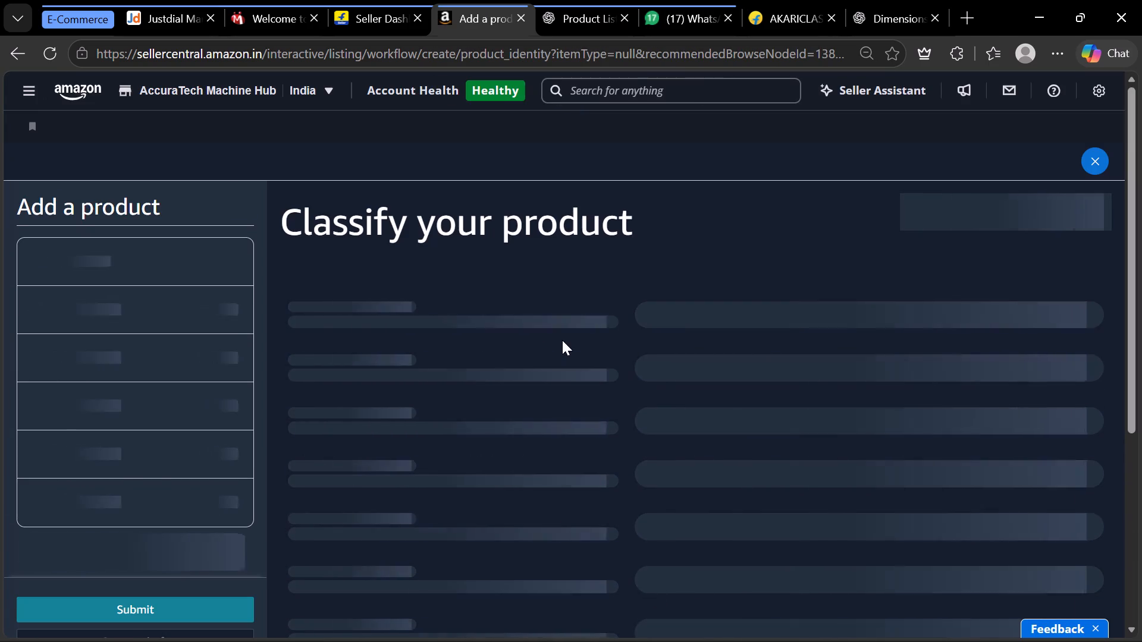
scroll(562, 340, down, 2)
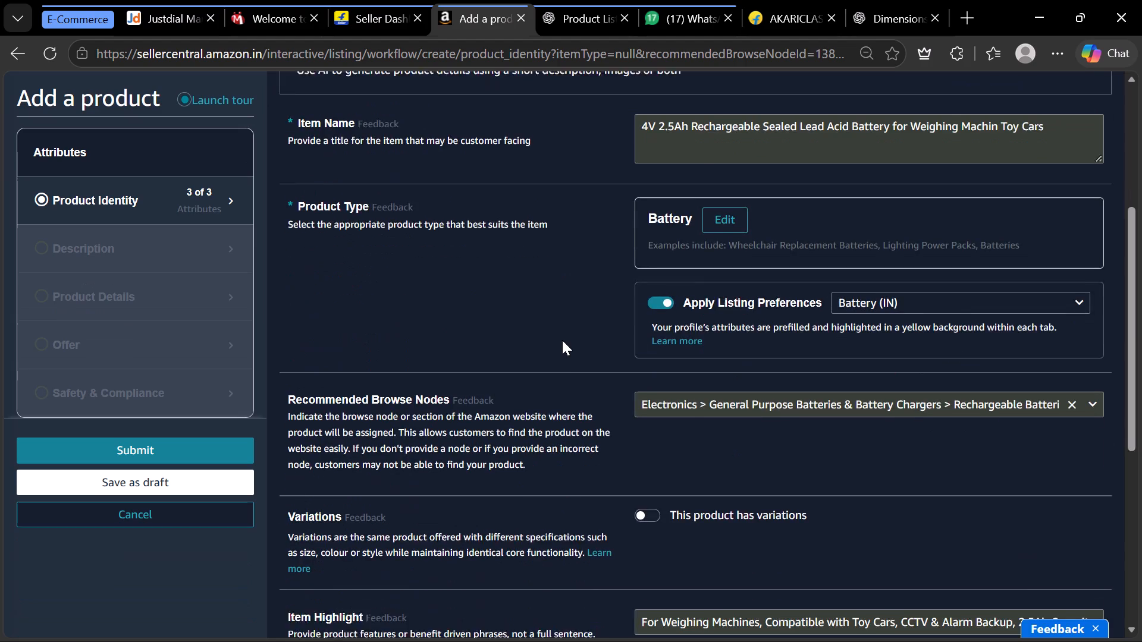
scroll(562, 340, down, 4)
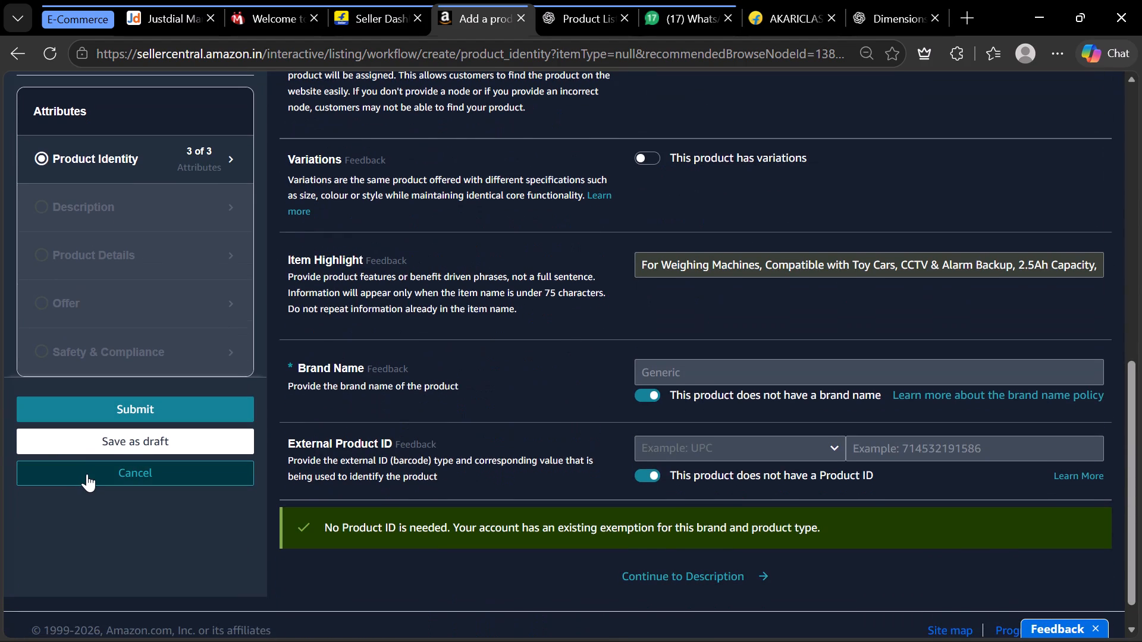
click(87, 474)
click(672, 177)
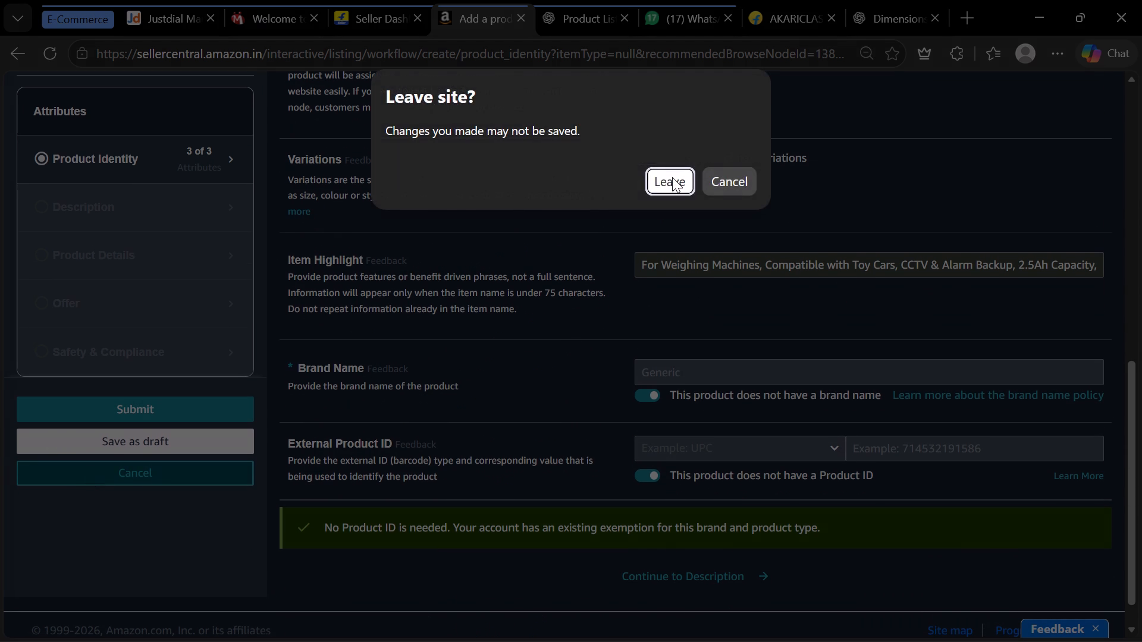